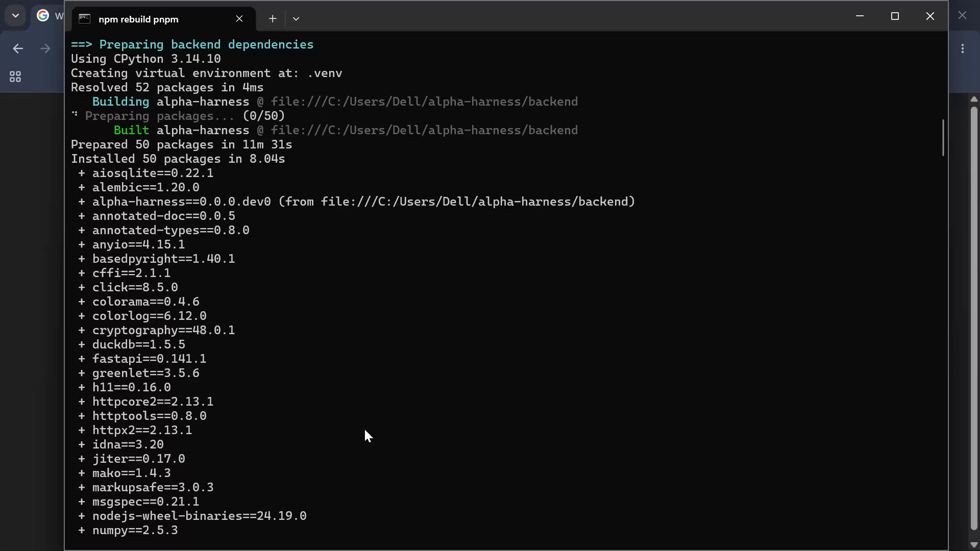
Examine the latest dependency download output at the end of the terminal log.
scroll(343, 439, down, 20)
scroll(343, 439, down, 20)
scroll(343, 439, down, 20)
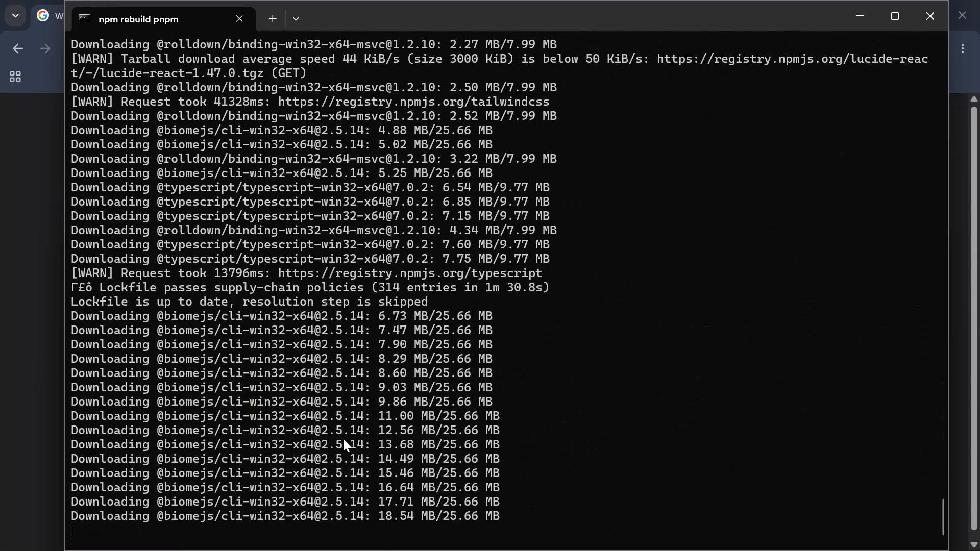
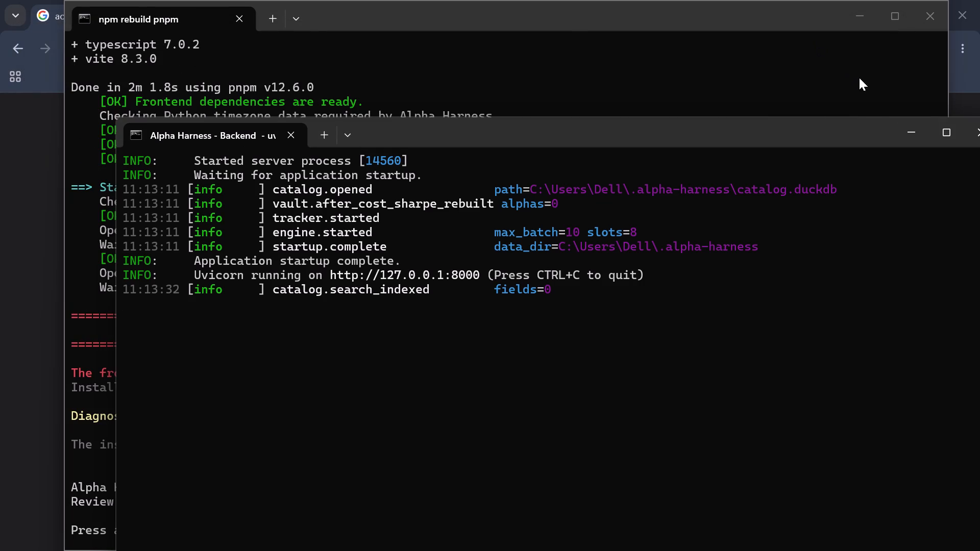
Minimize the Alpha Harness backend window and examine the end of the installer's output in the terminal behind it.
click(909, 124)
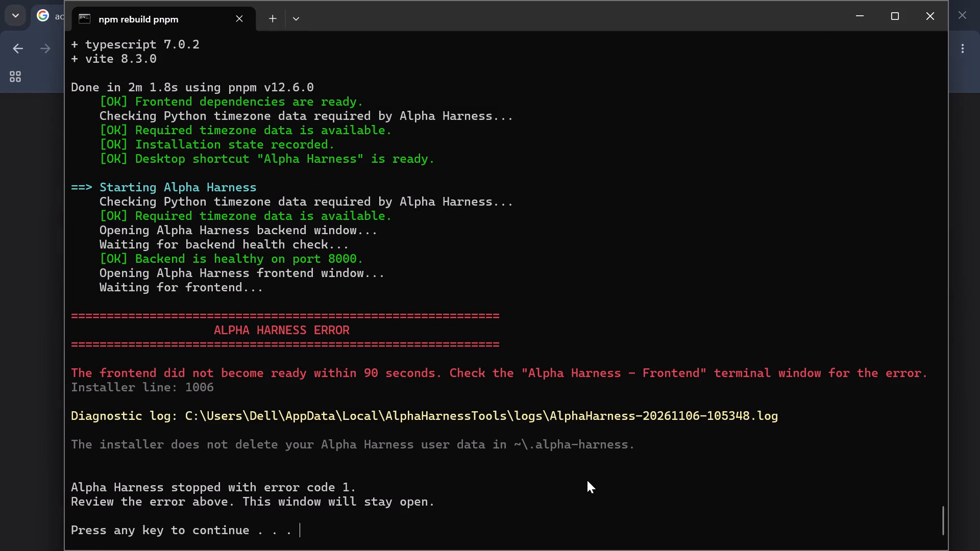
scroll(587, 480, down, 1)
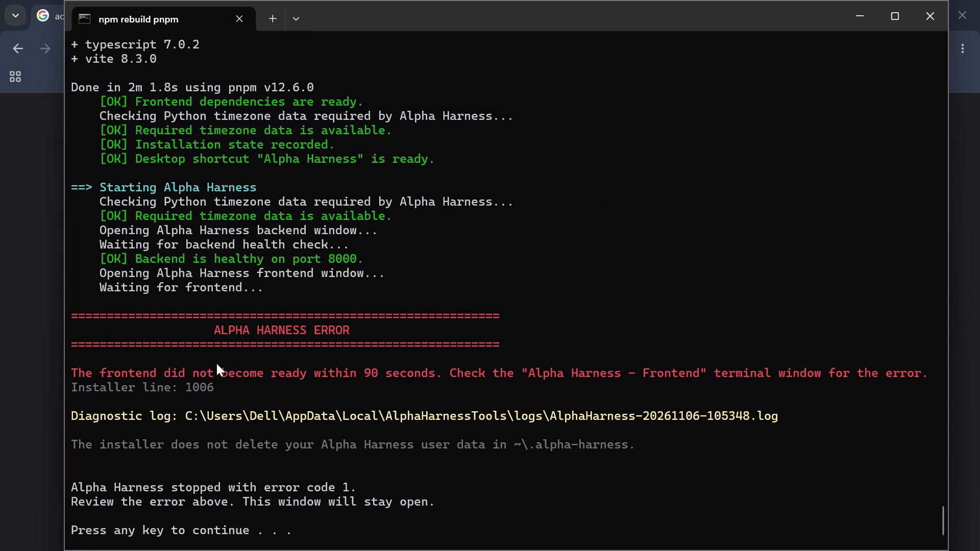
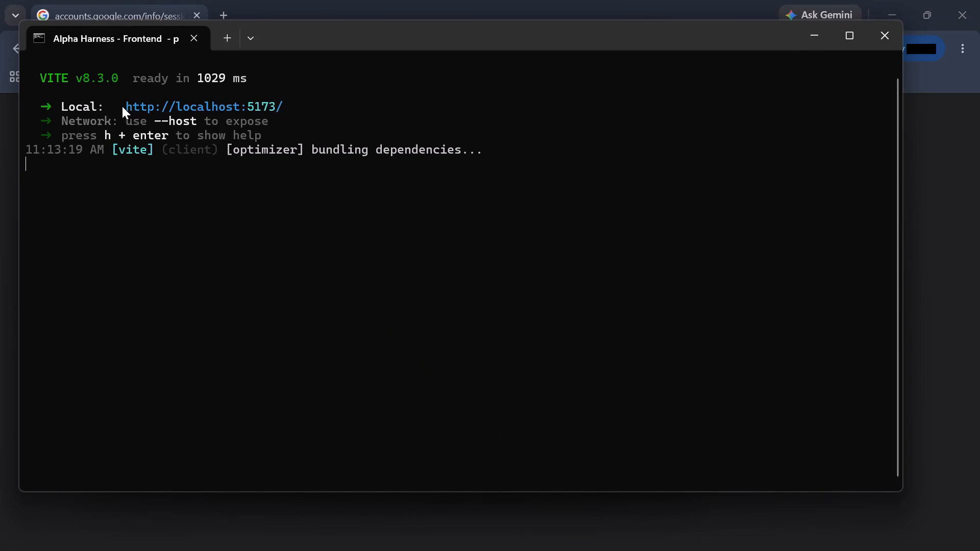
drag(122, 106, 268, 110)
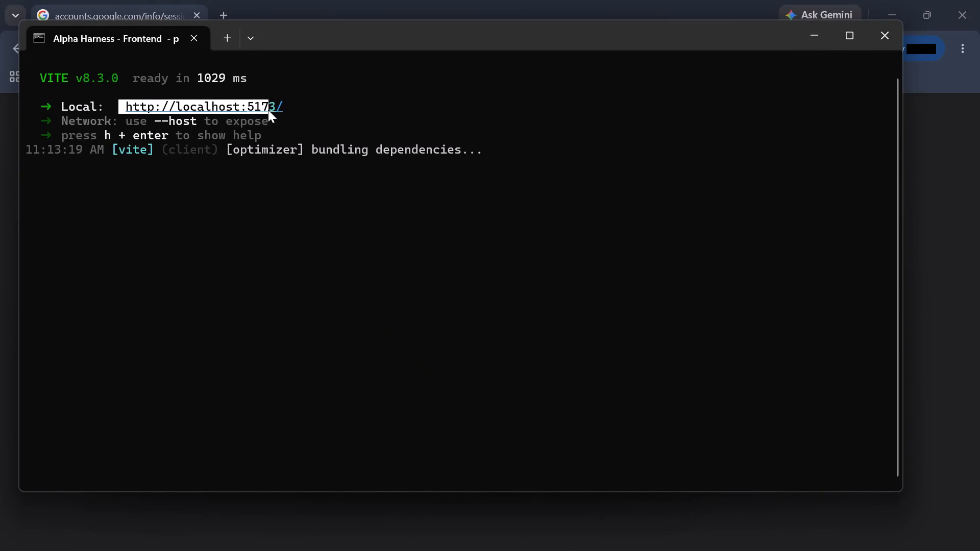
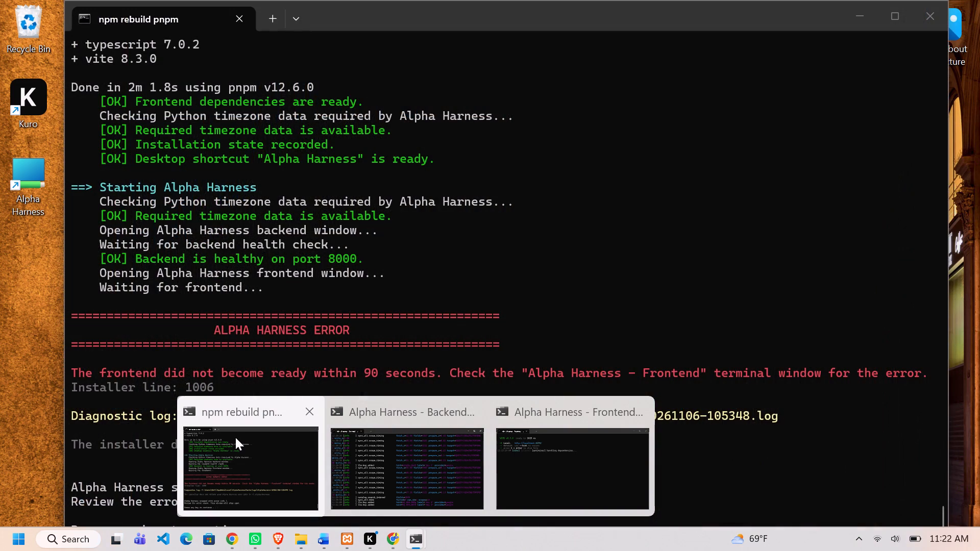
Minimize the installer and Alpha Harness backend terminal windows to return to the LLM Integration providers page in the browser.
click(854, 21)
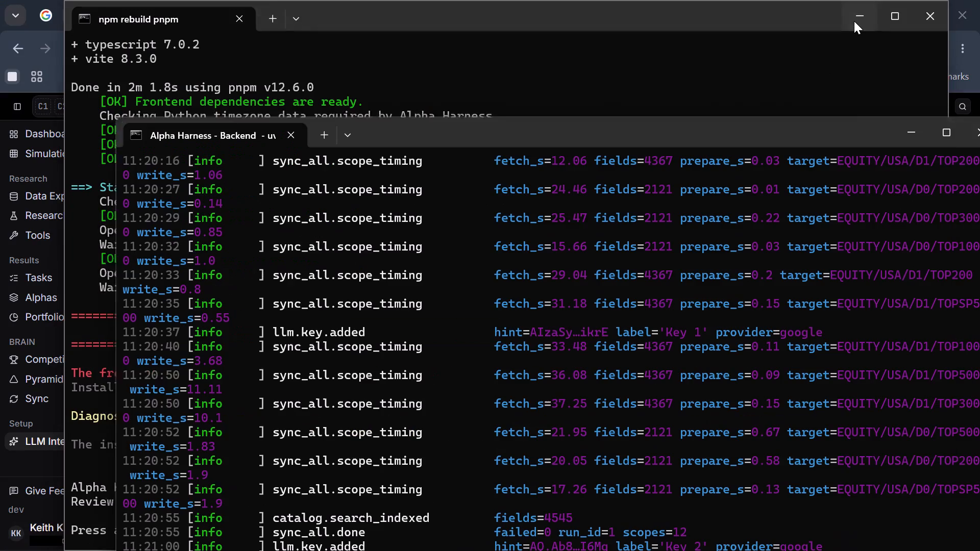
click(912, 136)
scroll(640, 385, down, 1)
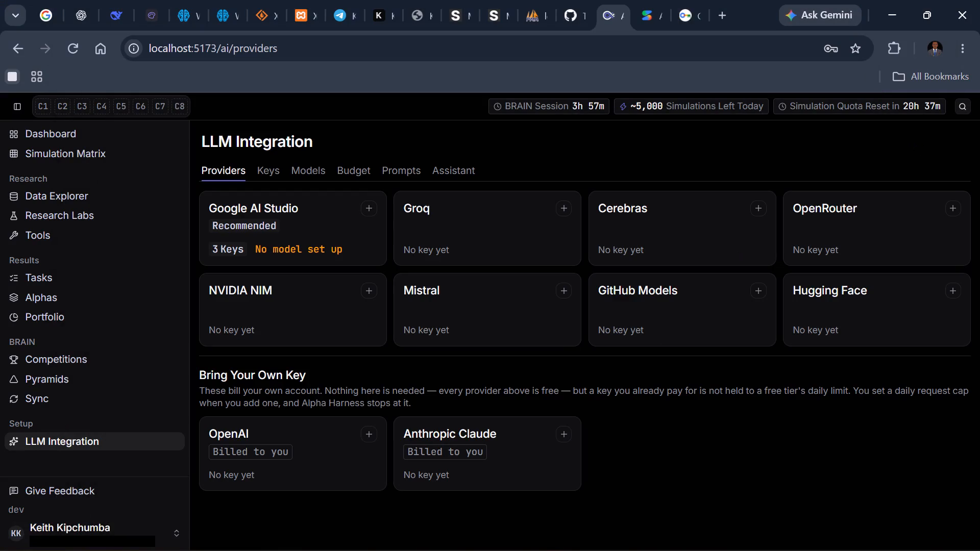
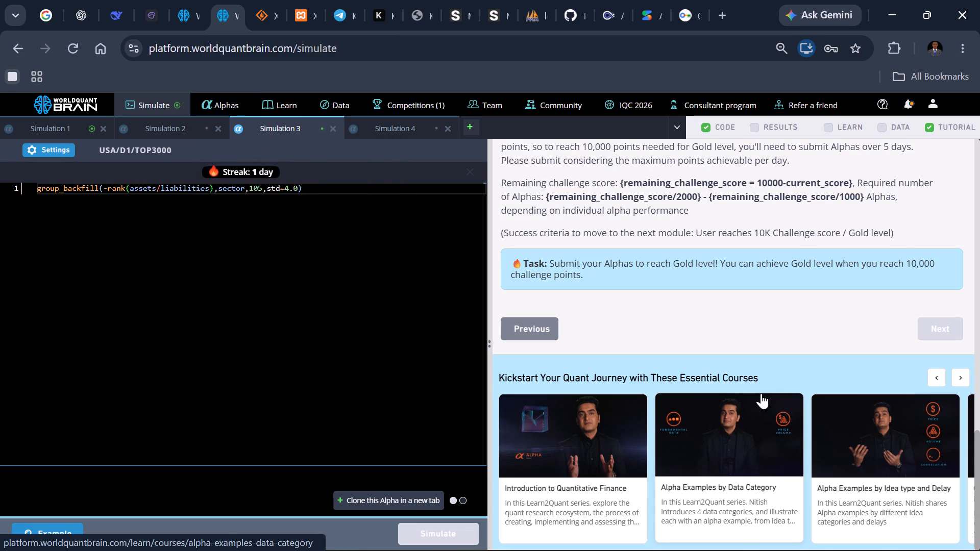
Show the results of Simulation 3 in place of the tutorial and set its summary period to IS.
scroll(840, 372, up, 5)
click(755, 127)
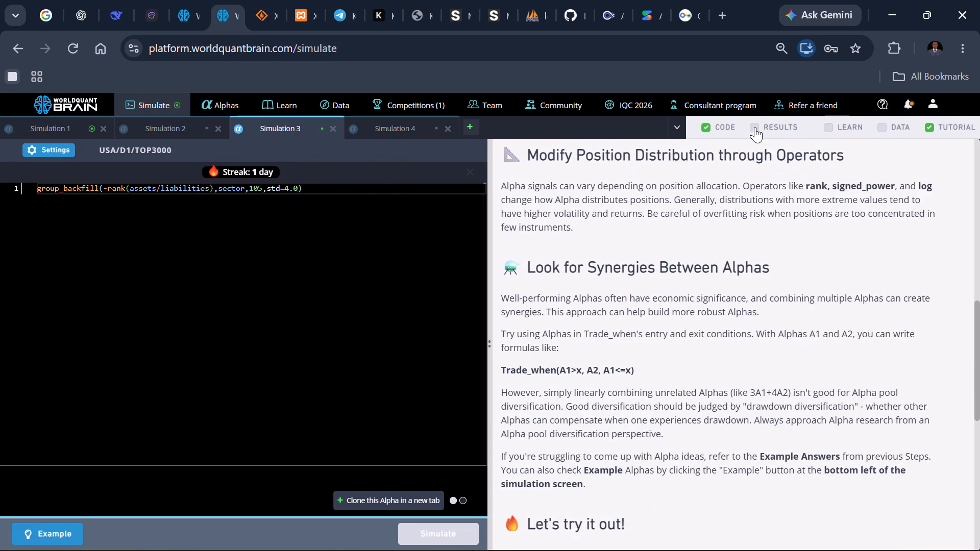
scroll(764, 159, down, 2)
scroll(761, 308, down, 1)
scroll(761, 308, up, 4)
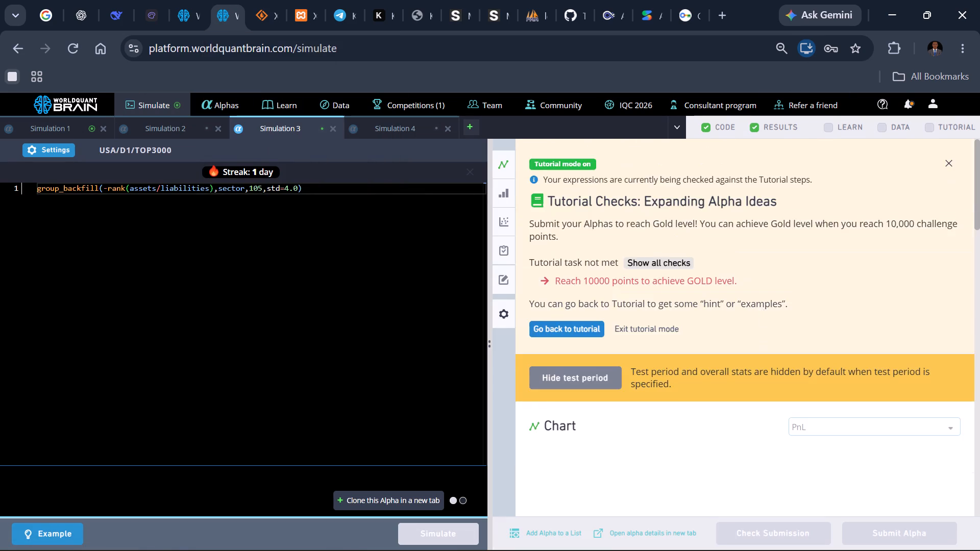
scroll(761, 308, down, 4)
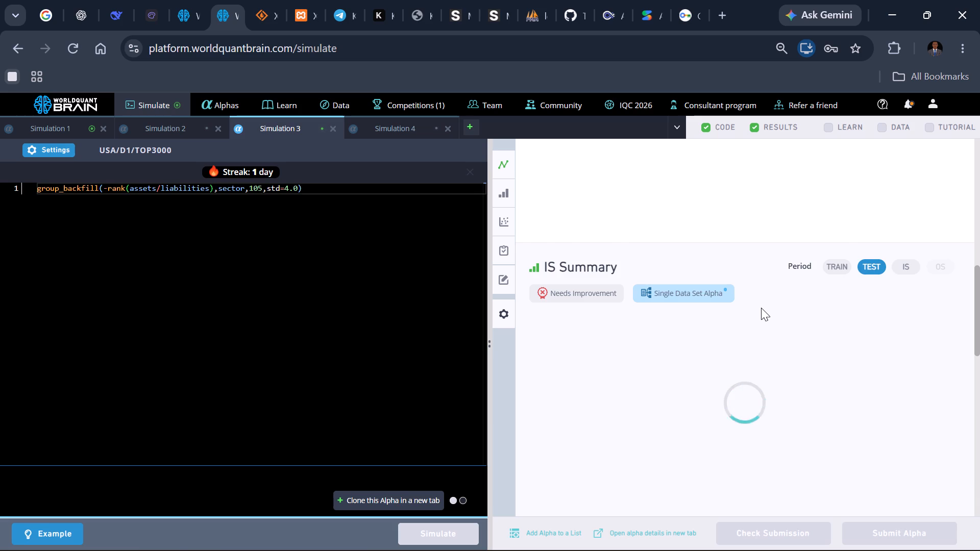
scroll(923, 246, up, 1)
click(903, 246)
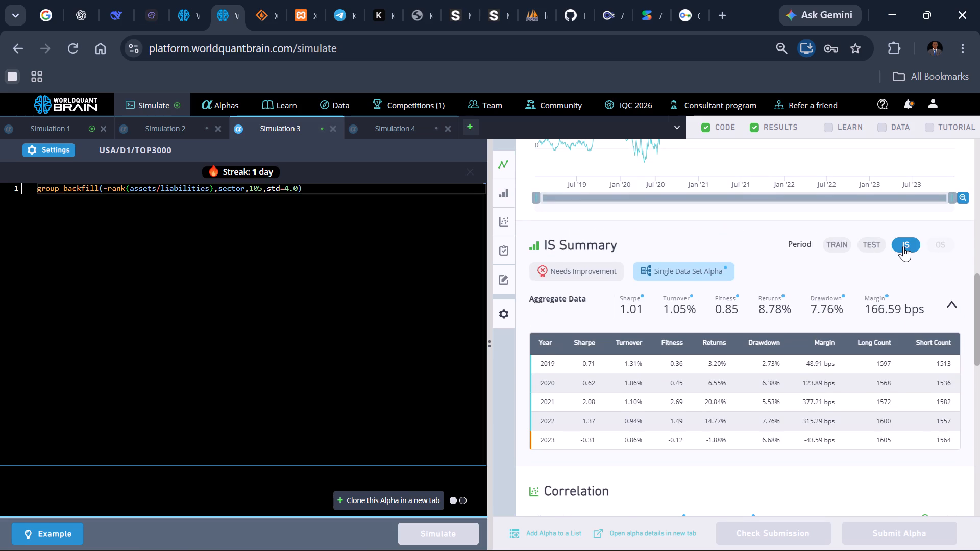
Examine the Correlation, IS Testing Status and Properties sections of the Simulation 3 results.
scroll(836, 376, down, 4)
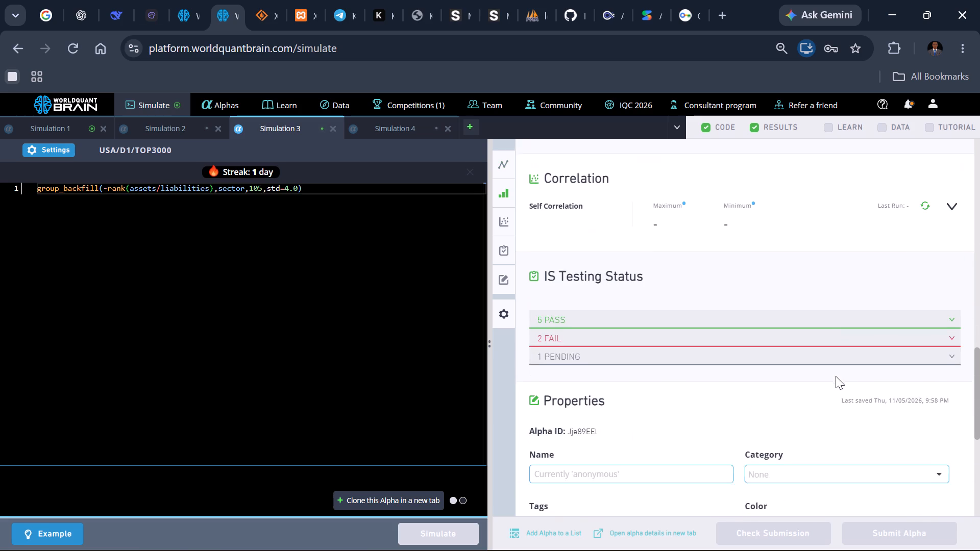
scroll(836, 376, down, 2)
click(770, 296)
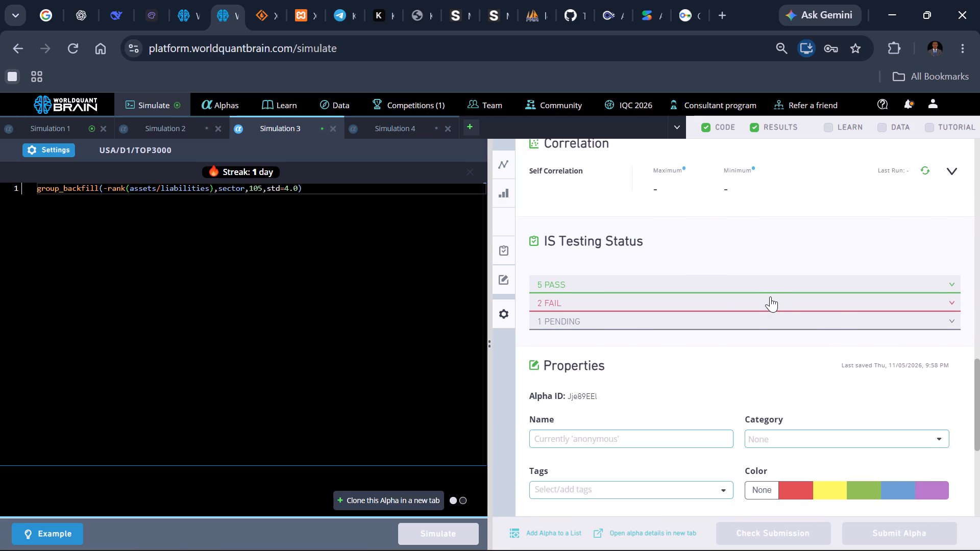
scroll(641, 305, up, 8)
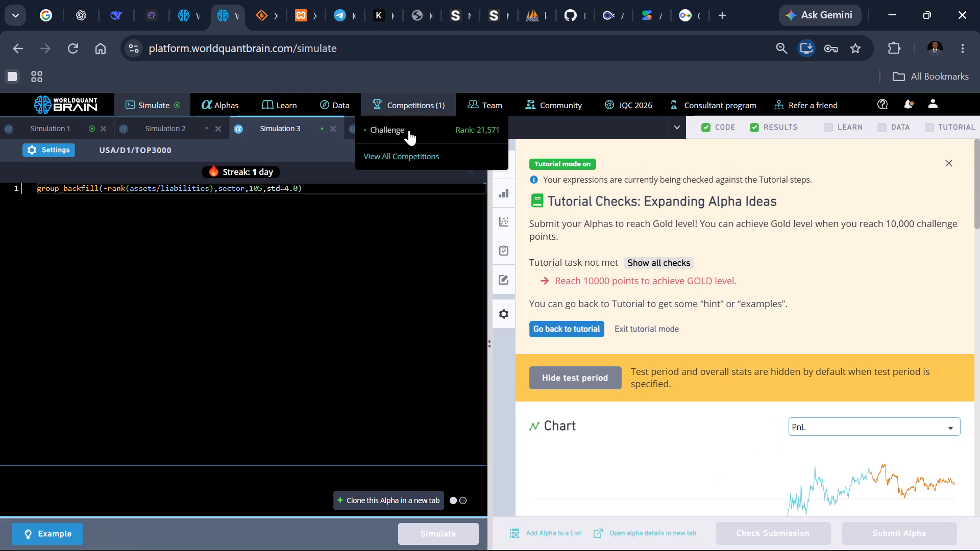
Open the Alphas page to view the list of unsubmitted alphas.
click(218, 114)
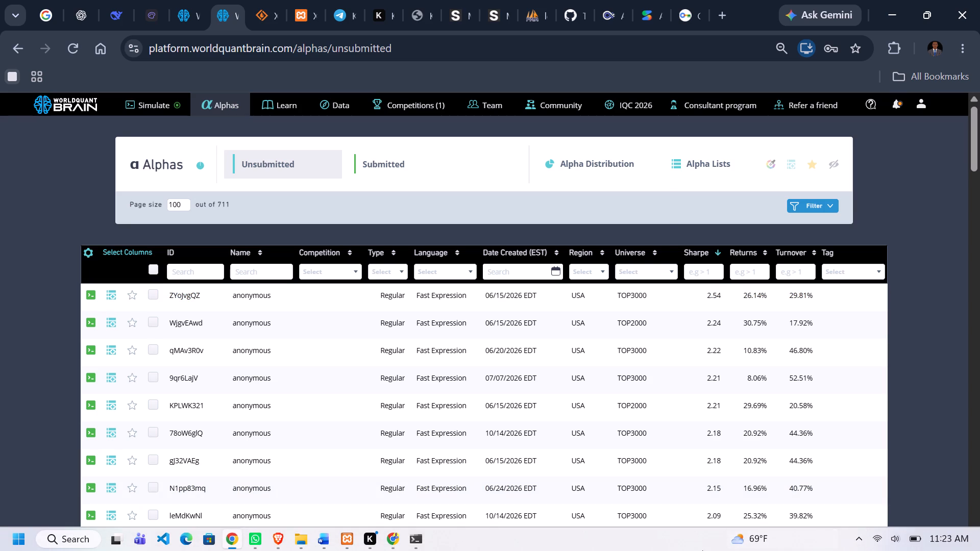
Search Windows for "sett" and open the Settings app.
text(sett)
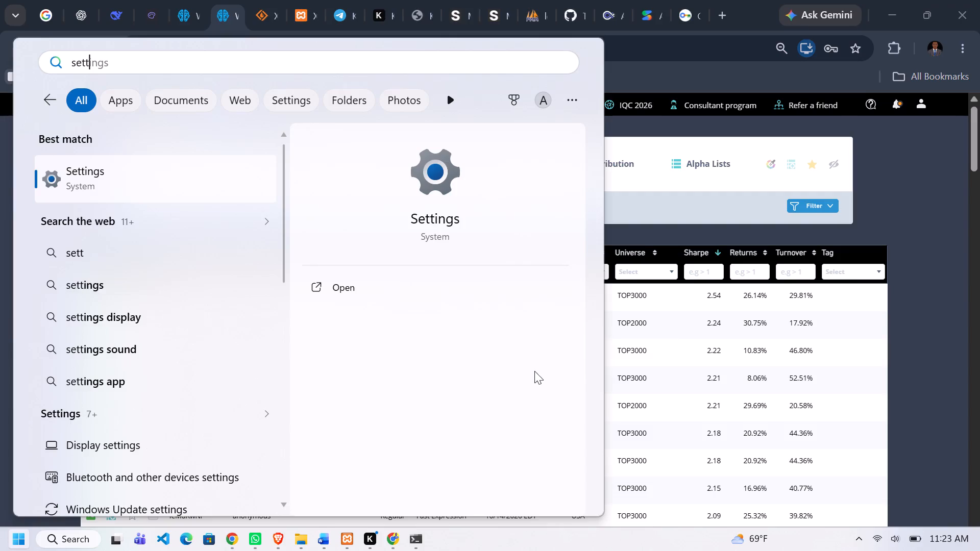
click(415, 290)
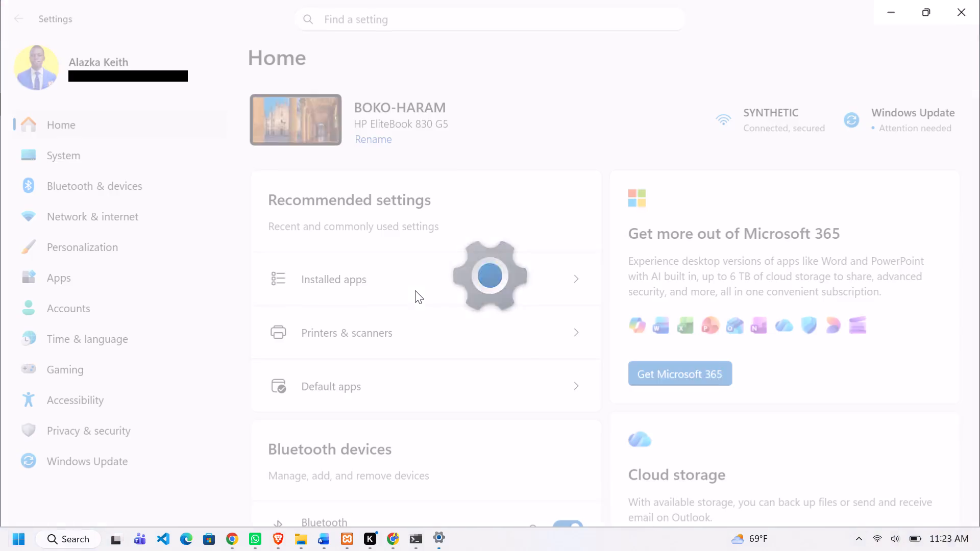
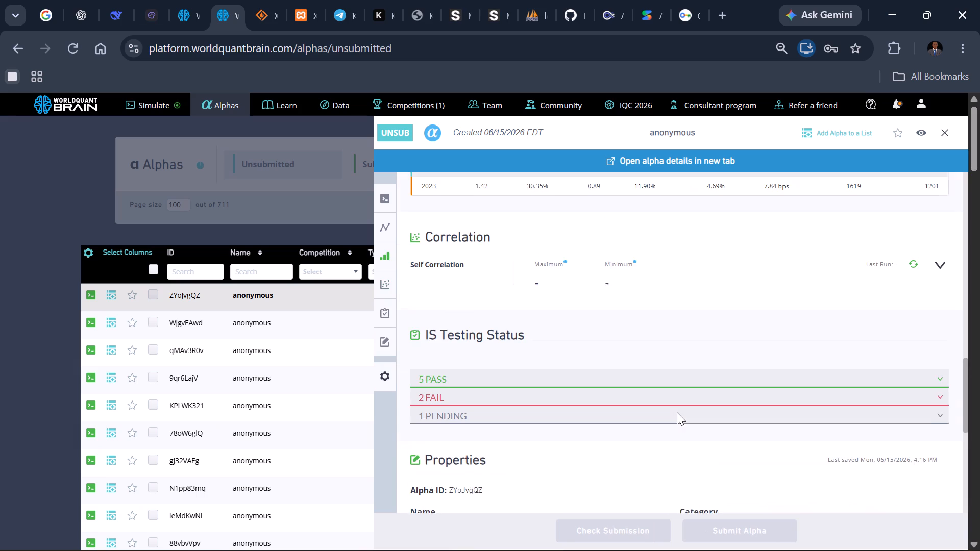
Expand the failed checks in the IS Testing Status of alpha ZYoJvgQZ.
scroll(677, 412, up, 1)
click(663, 400)
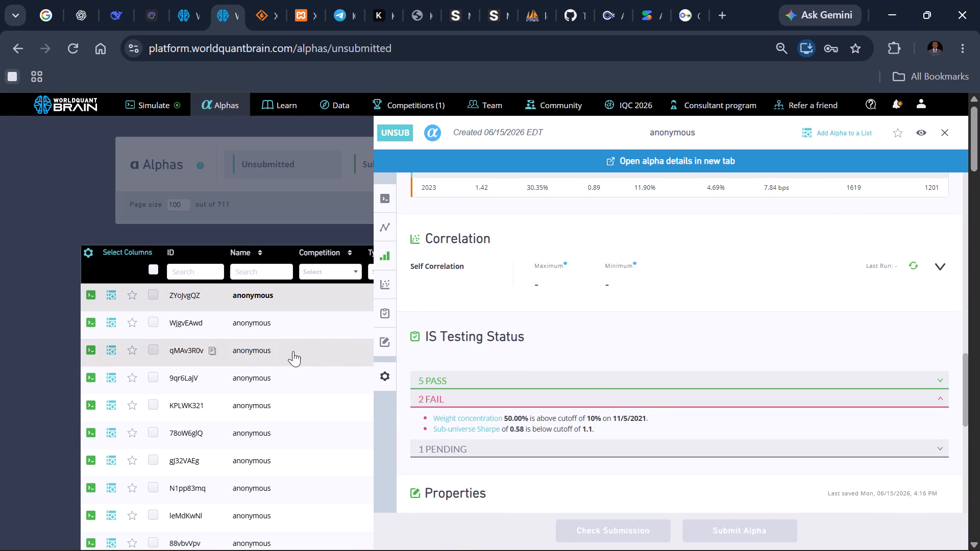
View alpha WjgvEAwd with its test period shown, including its IS Testing Status, and close its details.
click(276, 323)
scroll(276, 323, down, 1)
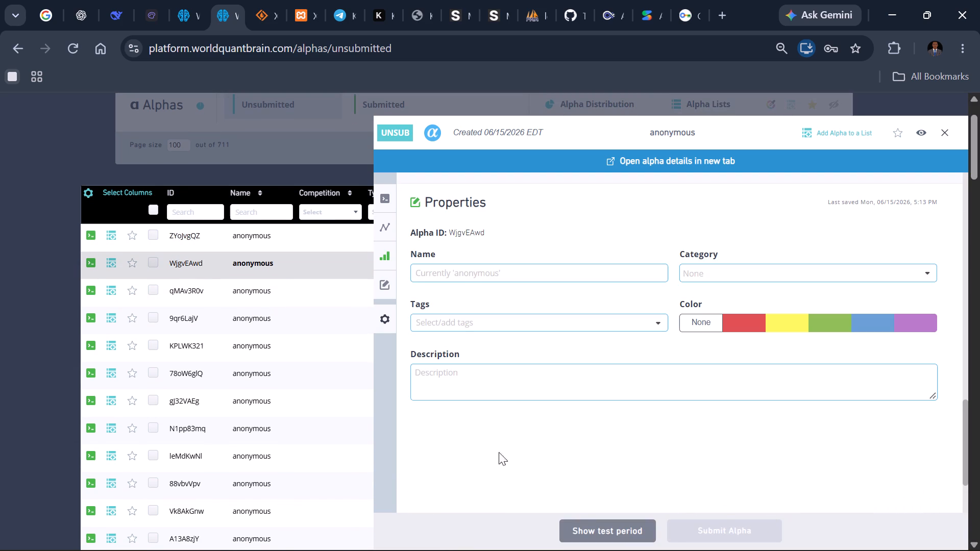
click(586, 523)
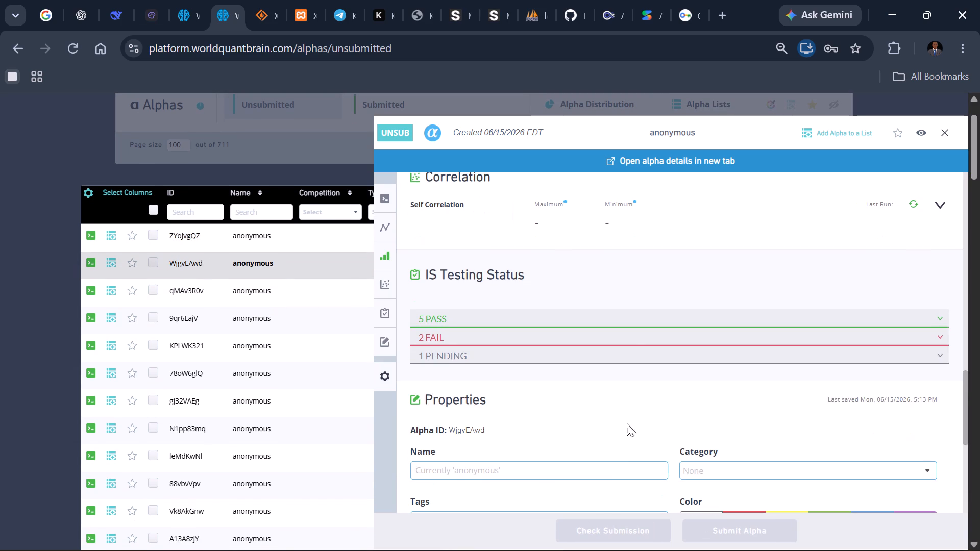
click(943, 131)
Open the details of alpha KP7XpWZN near the end of the first page of unsubmitted alphas.
scroll(641, 345, down, 1)
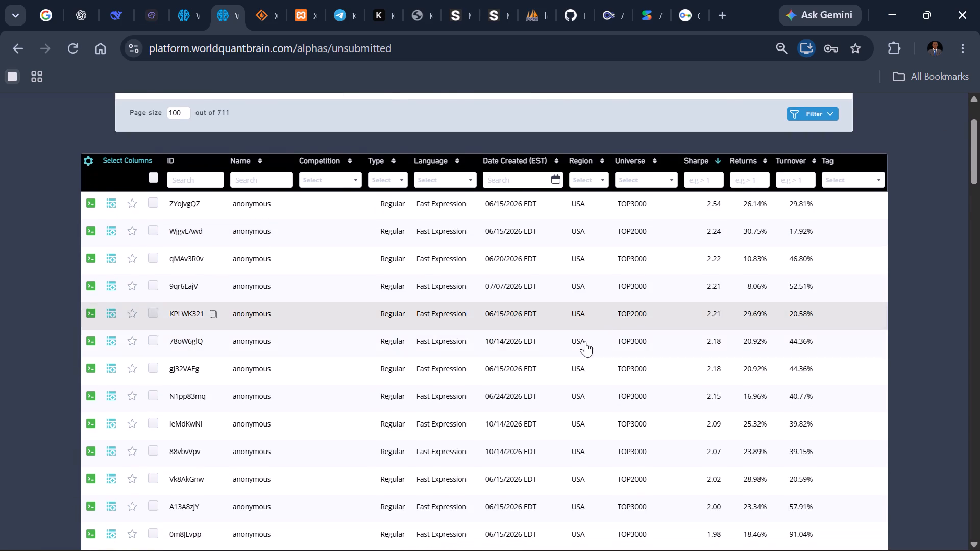
scroll(574, 369, down, 11)
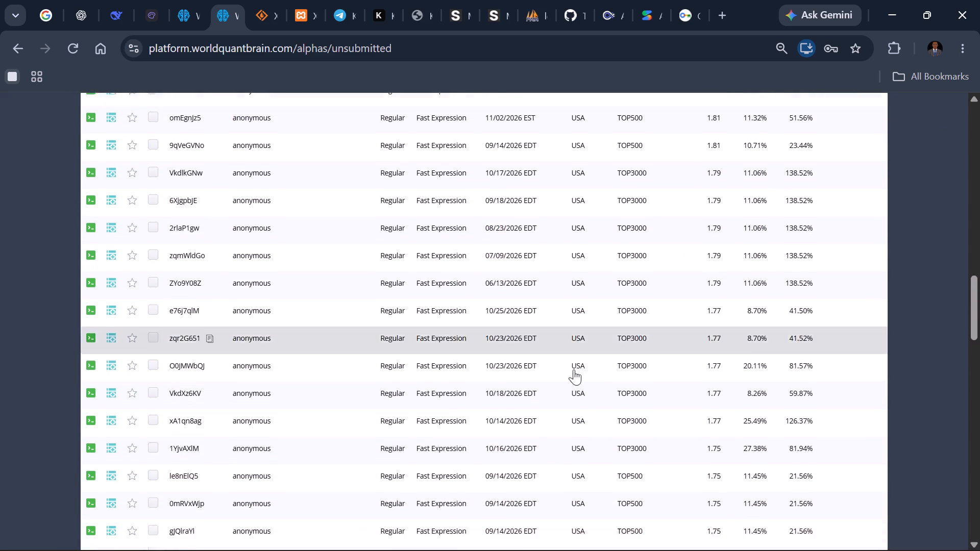
scroll(574, 369, down, 9)
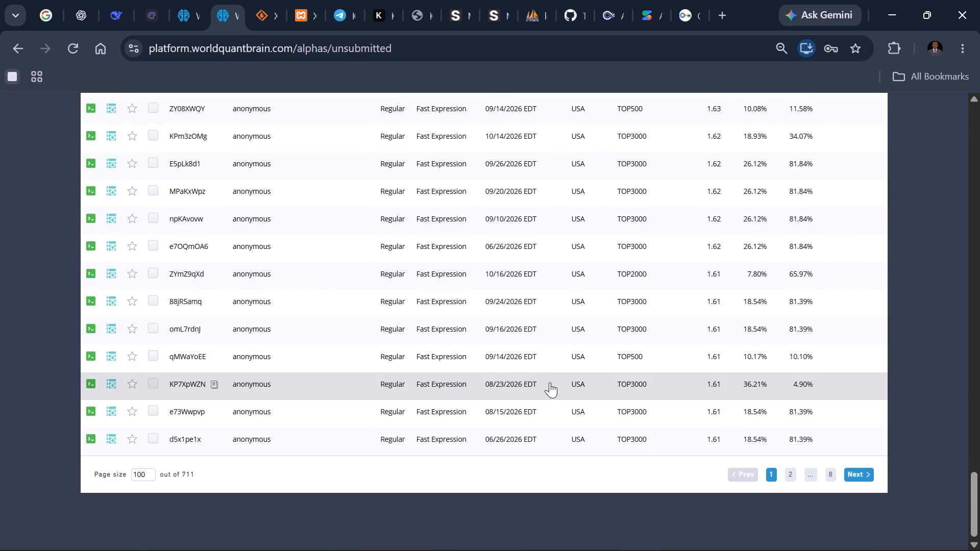
click(548, 383)
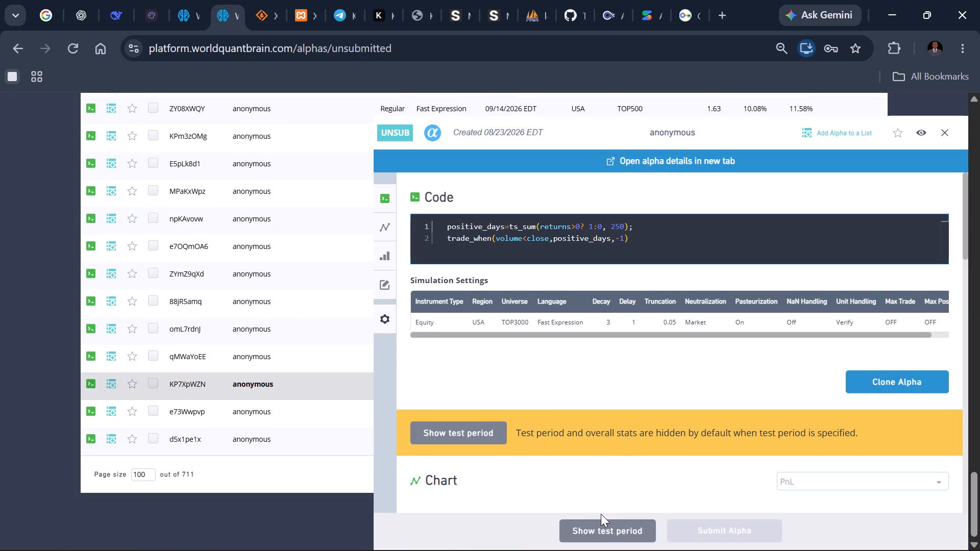
click(597, 535)
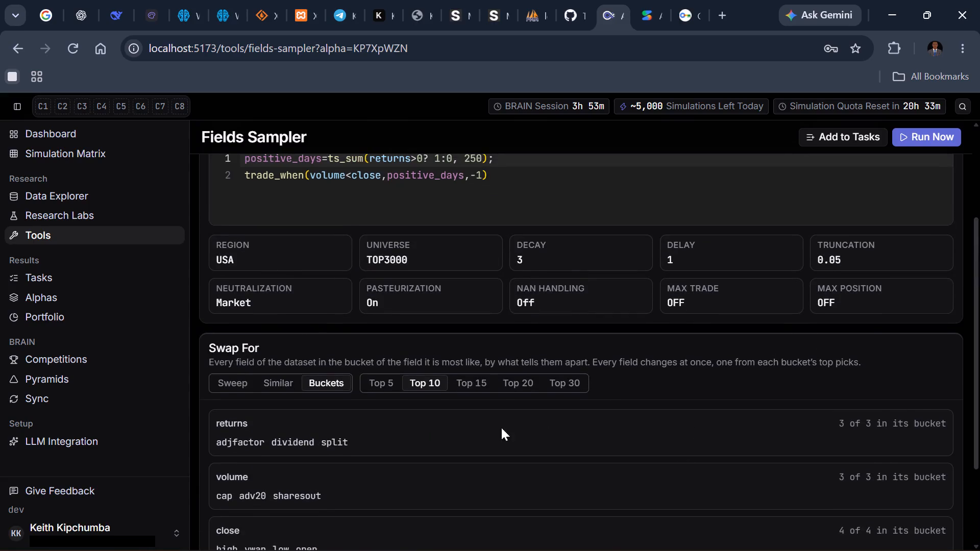
scroll(632, 379, up, 2)
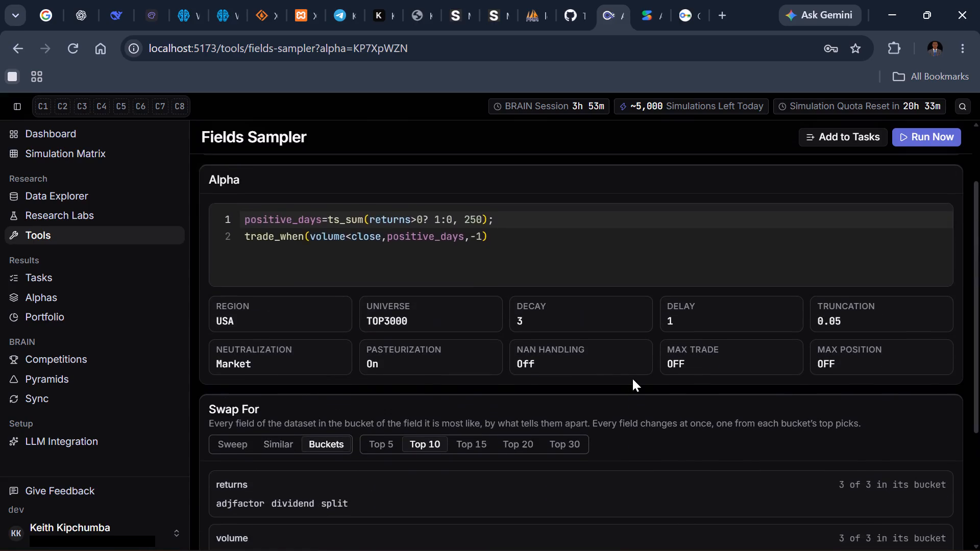
scroll(632, 379, up, 5)
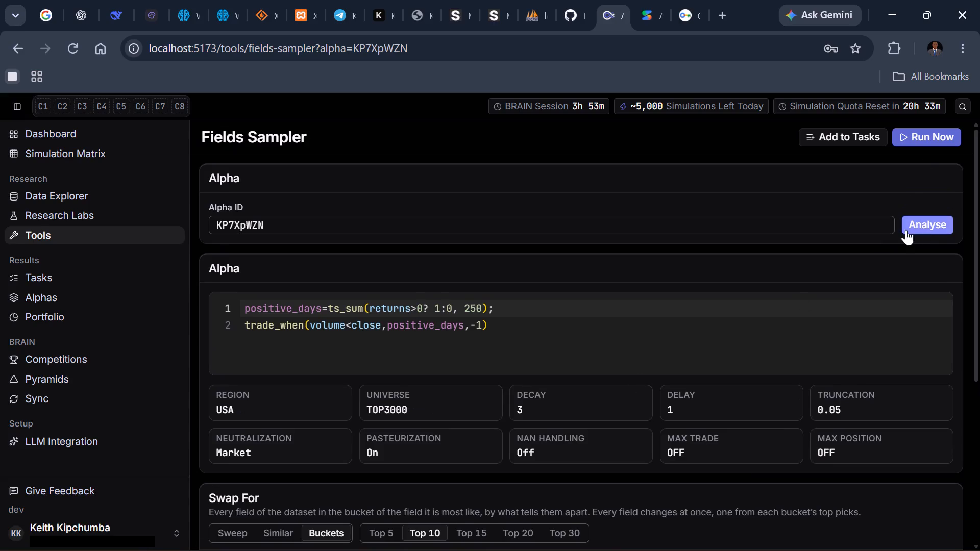
click(921, 132)
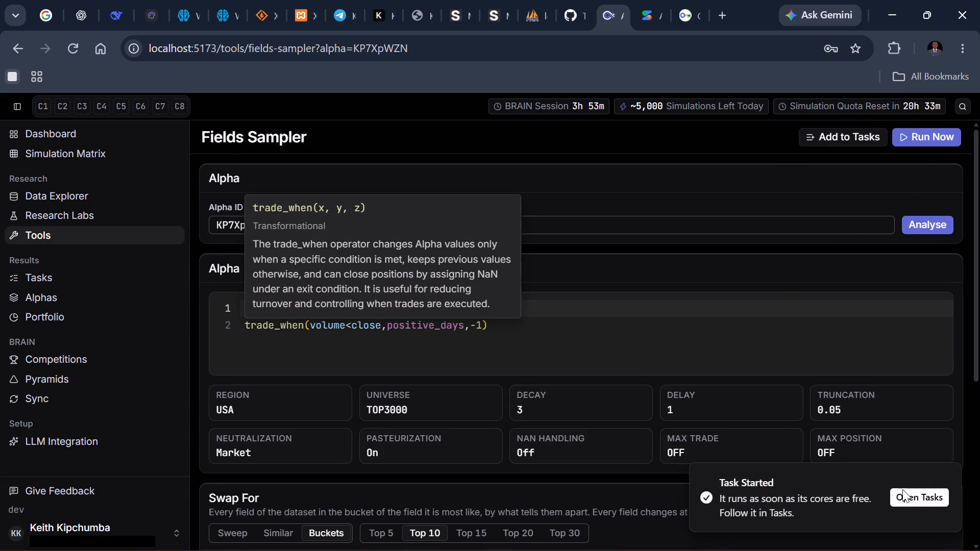
click(916, 501)
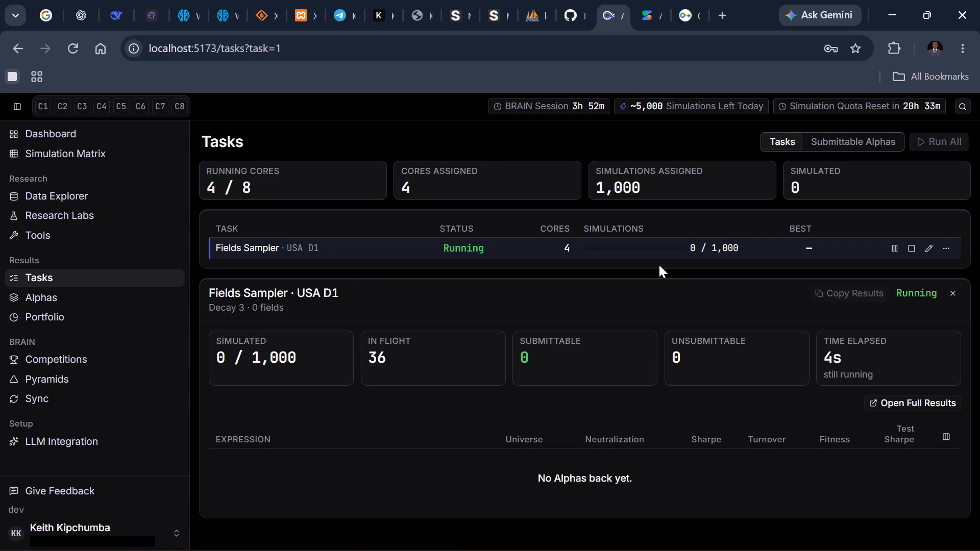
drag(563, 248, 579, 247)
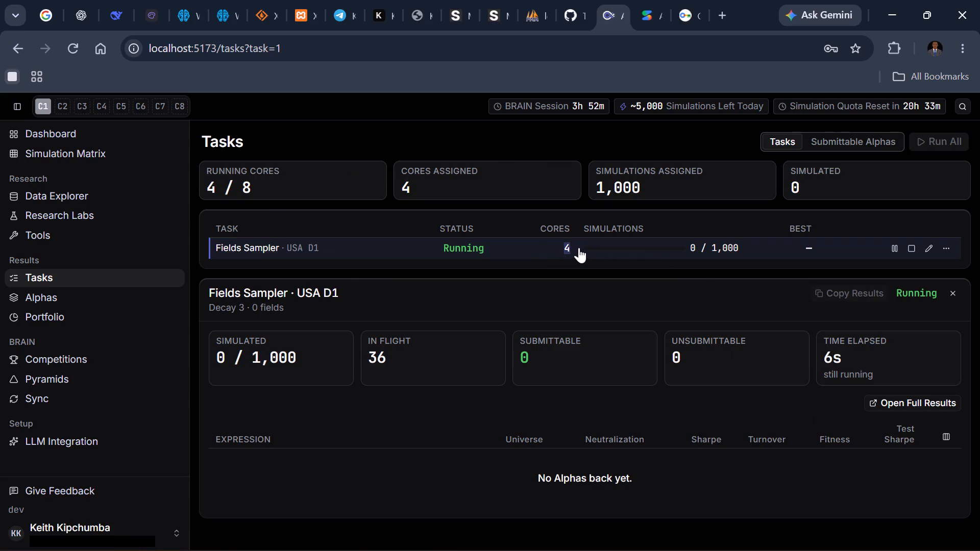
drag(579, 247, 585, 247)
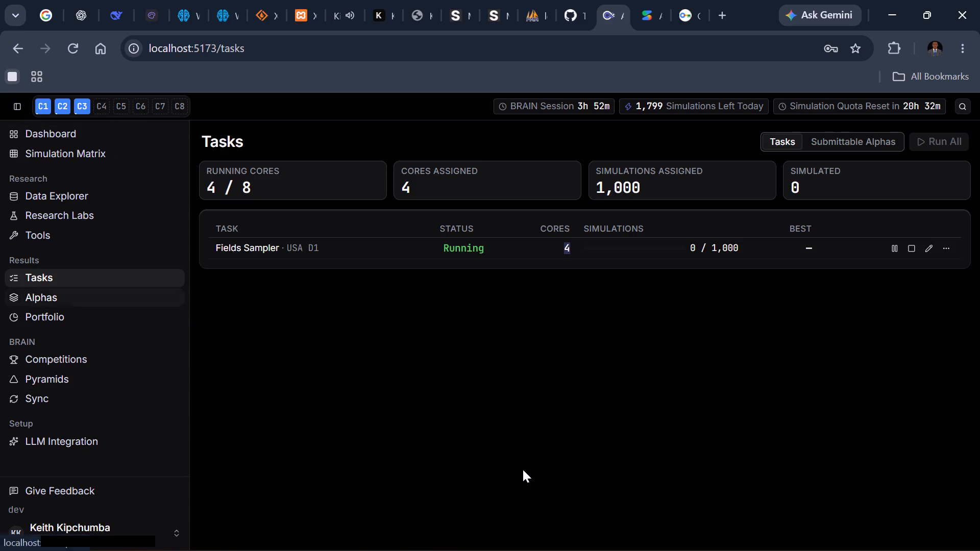
Switch to the unsubmitted alphas on WorldQuant BRAIN, close the open alpha's details and look through the first page of the list.
click(228, 0)
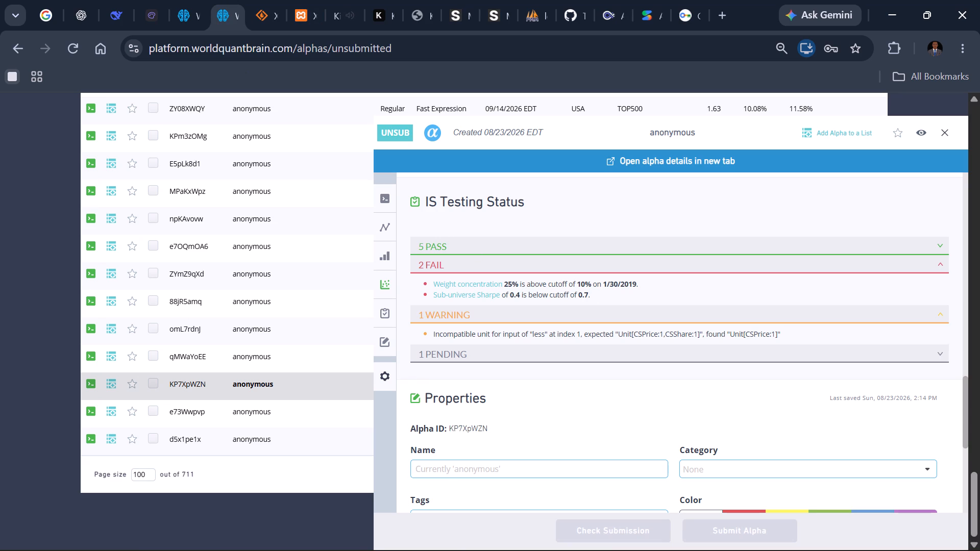
click(52, 184)
click(946, 130)
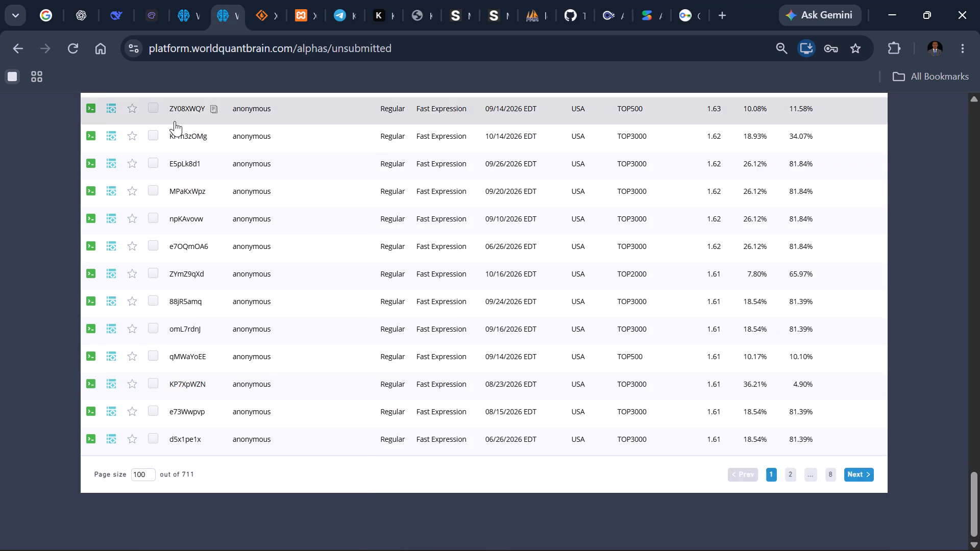
scroll(175, 121, up, 20)
scroll(423, 435, up, 6)
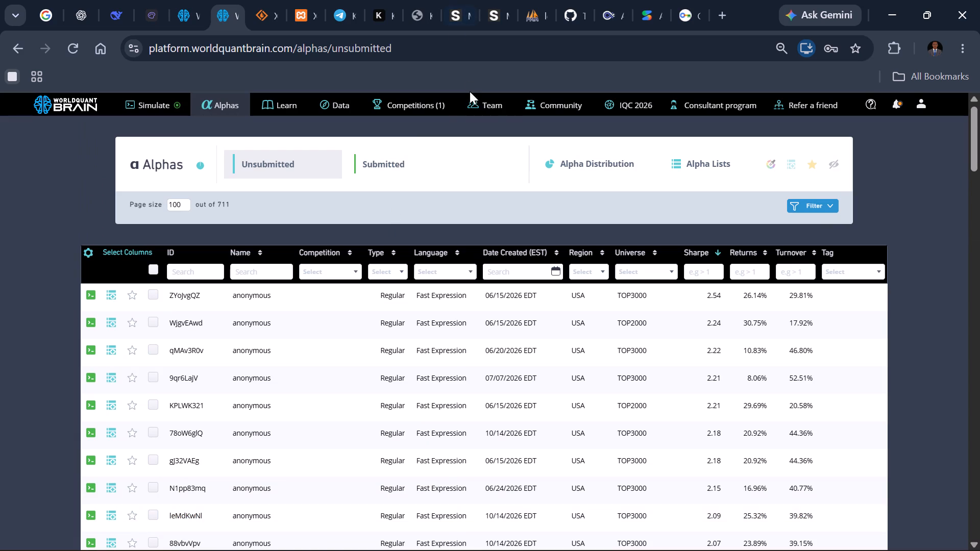
scroll(451, 334, down, 8)
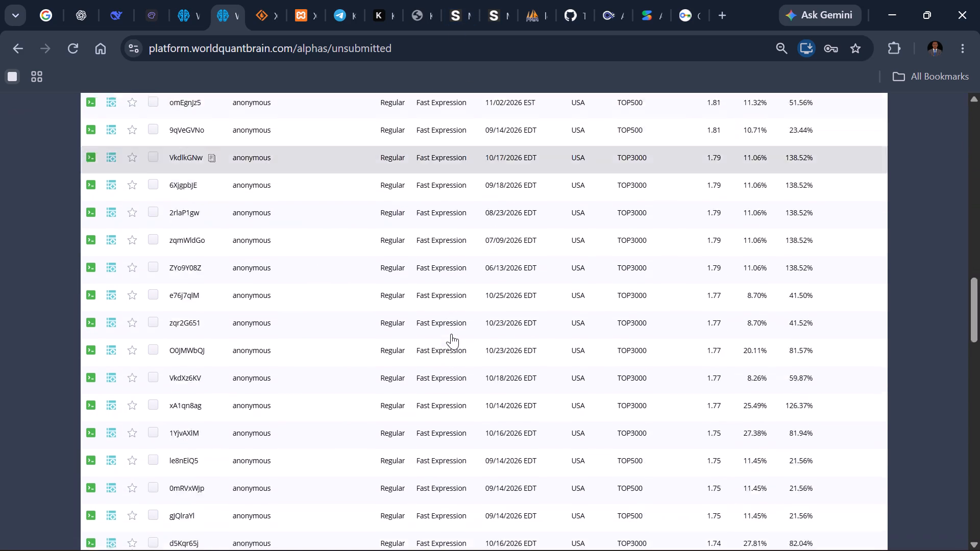
scroll(451, 334, down, 7)
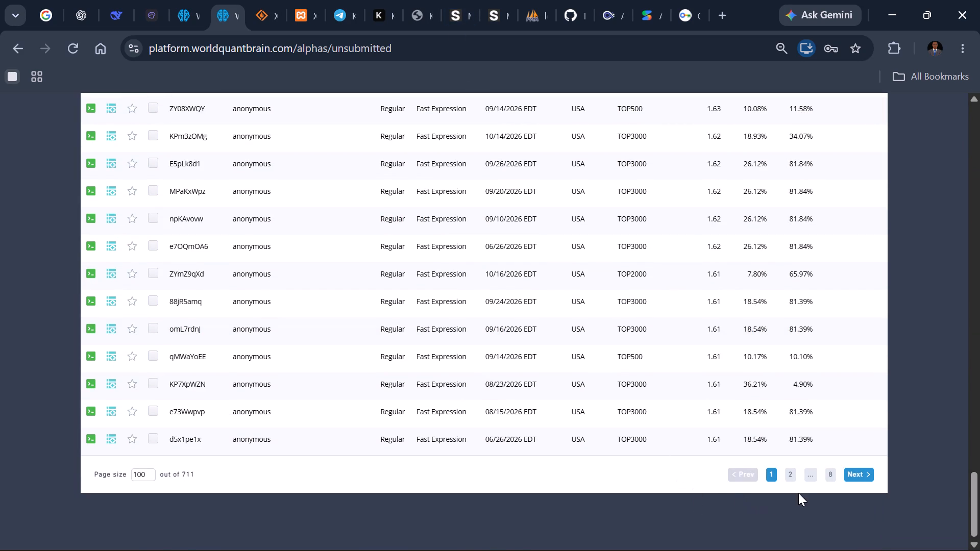
Go to page 2 of the unsubmitted alphas and look through the alphas listed there.
click(850, 470)
scroll(575, 367, up, 11)
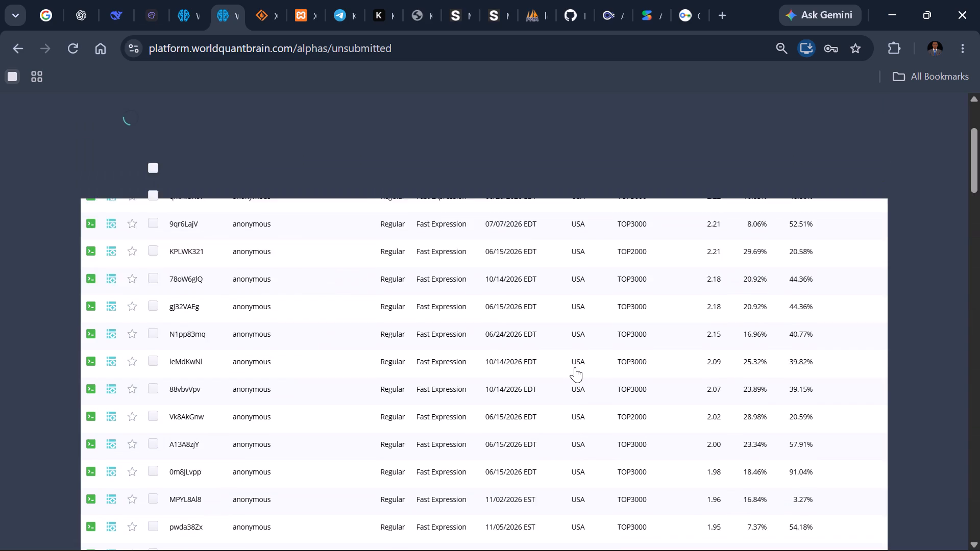
scroll(623, 142, down, 1)
scroll(669, 278, down, 1)
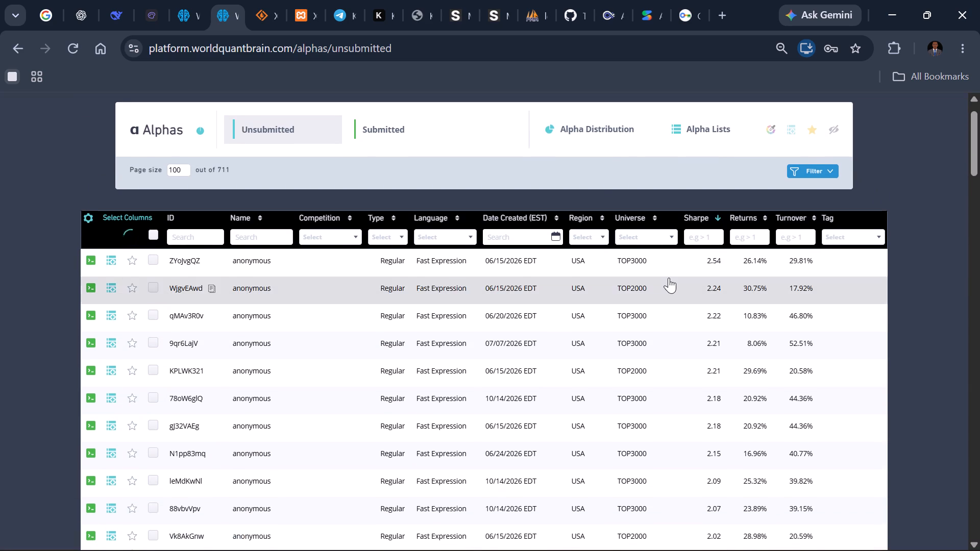
scroll(669, 278, down, 1)
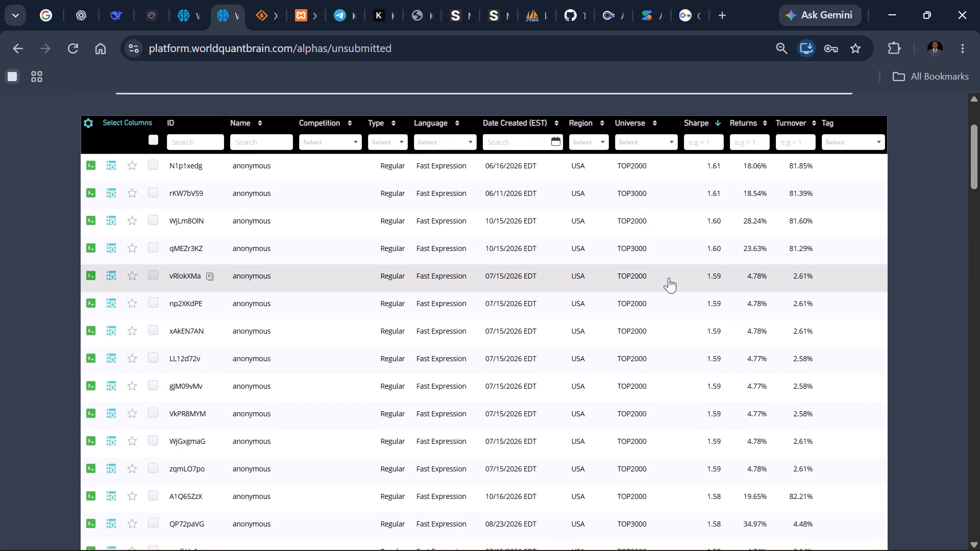
scroll(669, 278, down, 8)
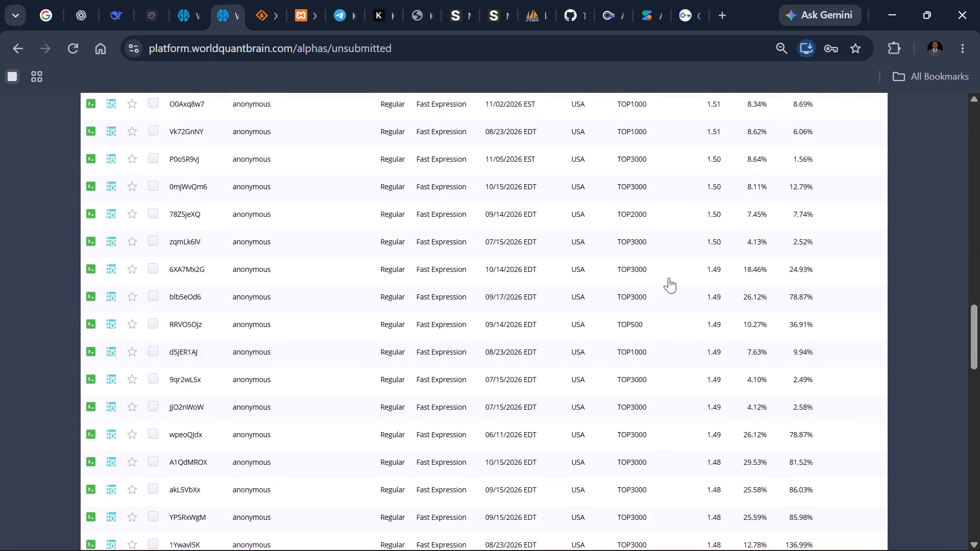
scroll(669, 278, down, 3)
scroll(669, 278, up, 1)
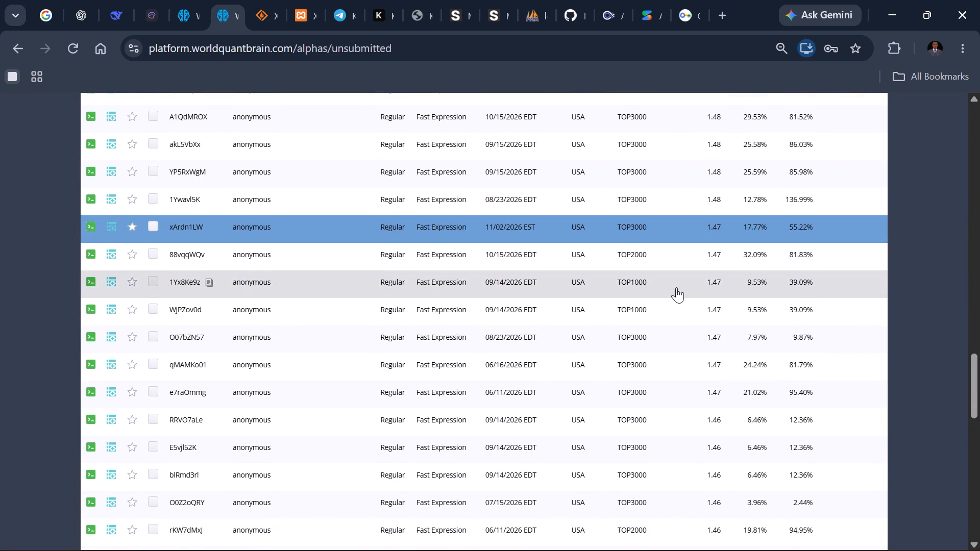
scroll(676, 287, down, 4)
scroll(683, 394, down, 4)
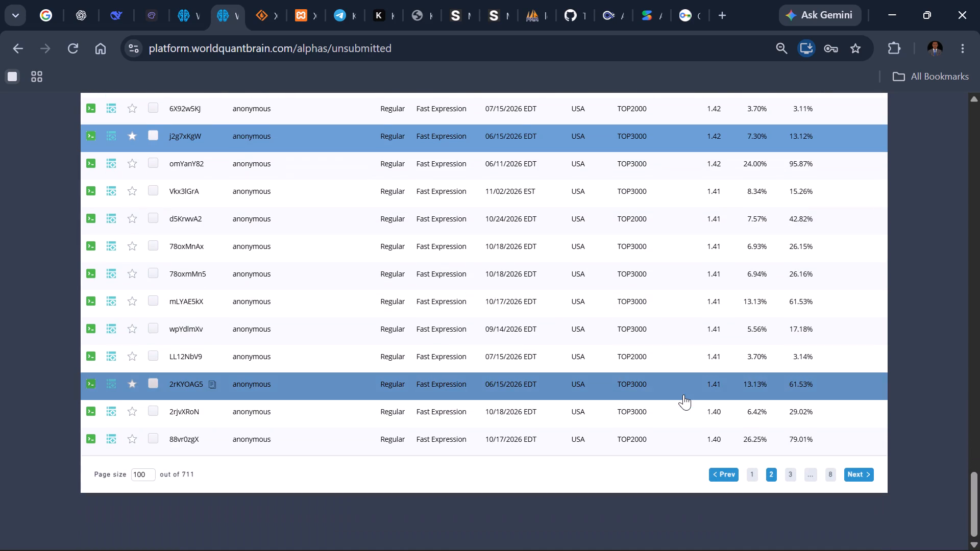
scroll(683, 394, down, 1)
Open unsubmitted alpha 2rKYOAG5, show its test period, review its summary and testing status, and close the details.
click(657, 387)
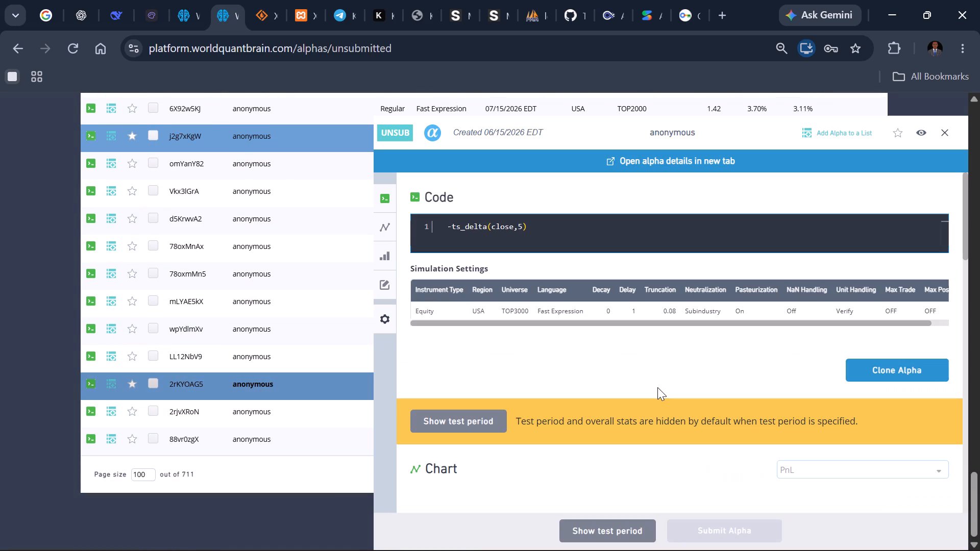
scroll(697, 380, down, 4)
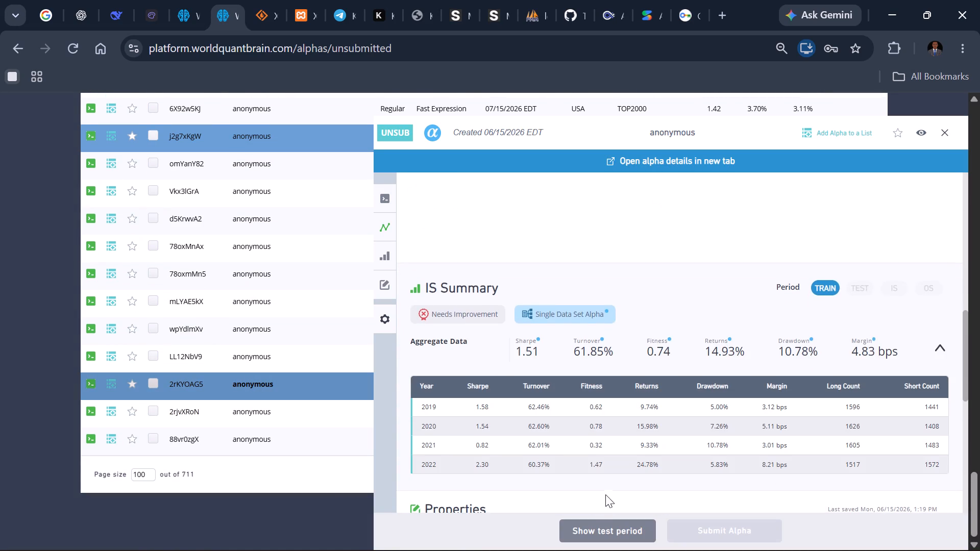
click(598, 532)
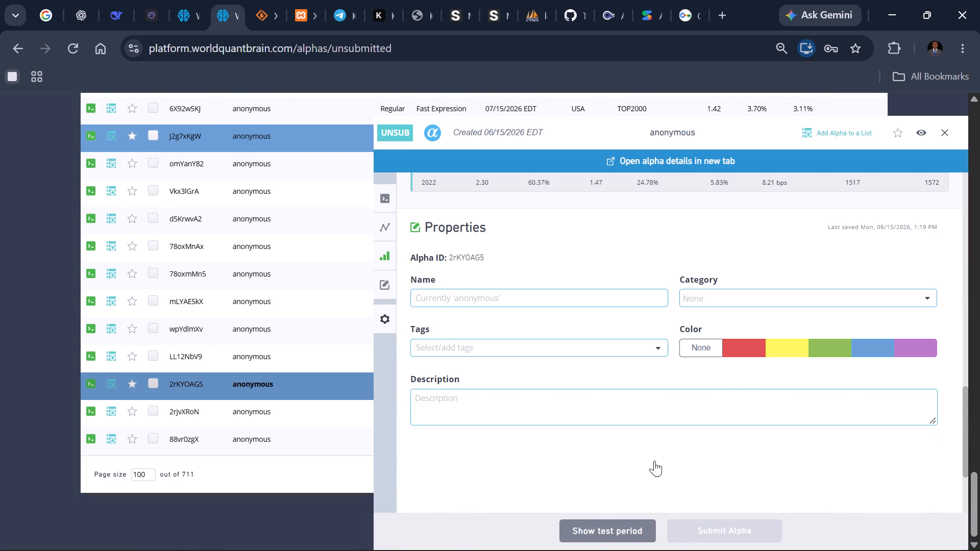
click(945, 130)
Go to page 3 of the unsubmitted alphas and look through the alphas listed there.
scroll(511, 206, up, 16)
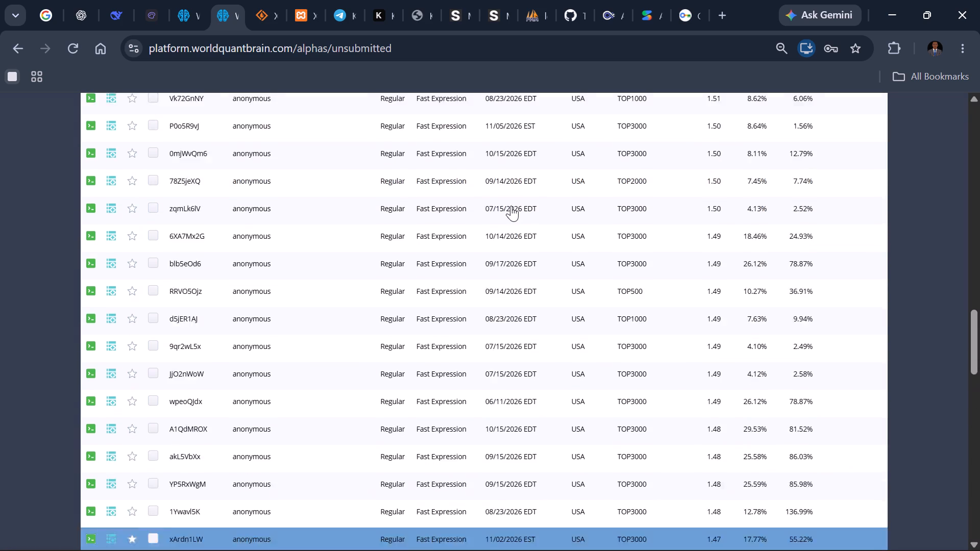
scroll(676, 439, down, 13)
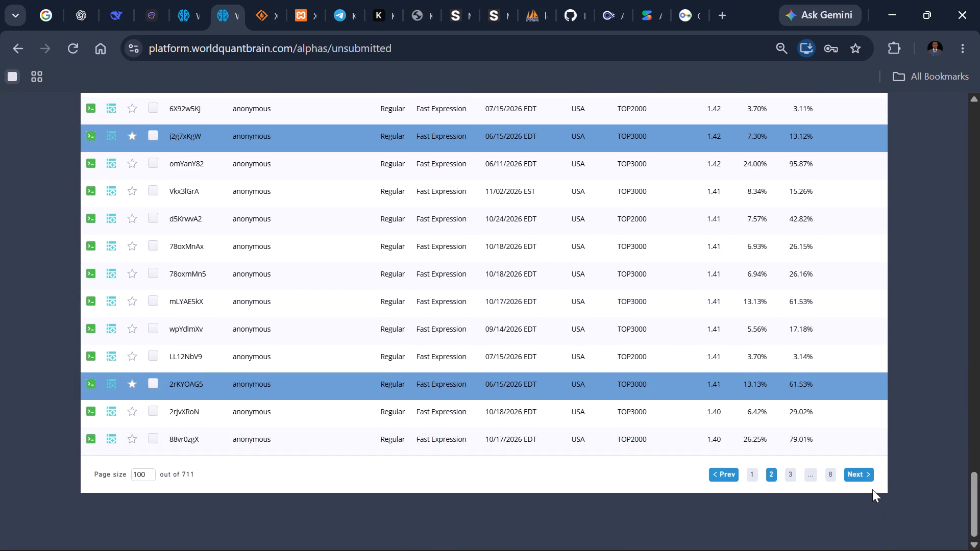
click(855, 472)
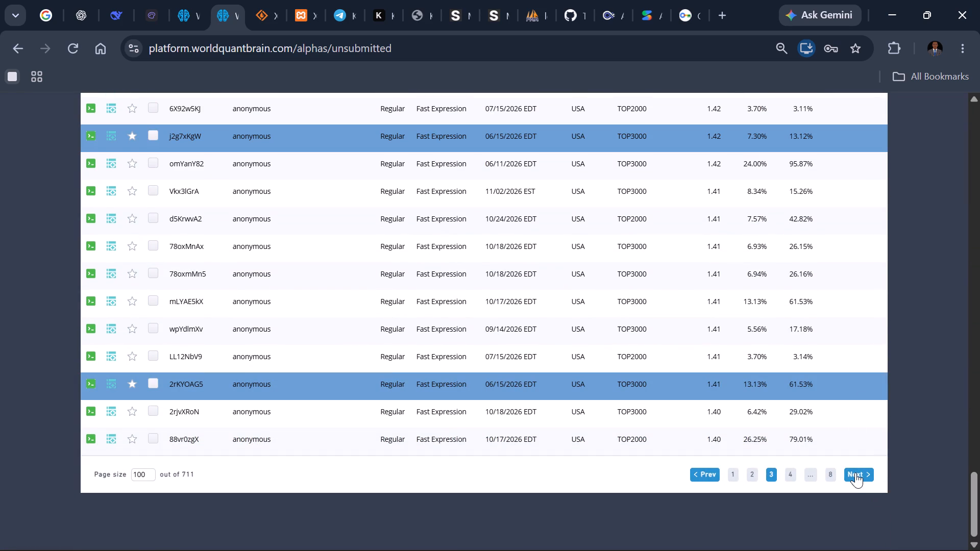
scroll(884, 315, up, 8)
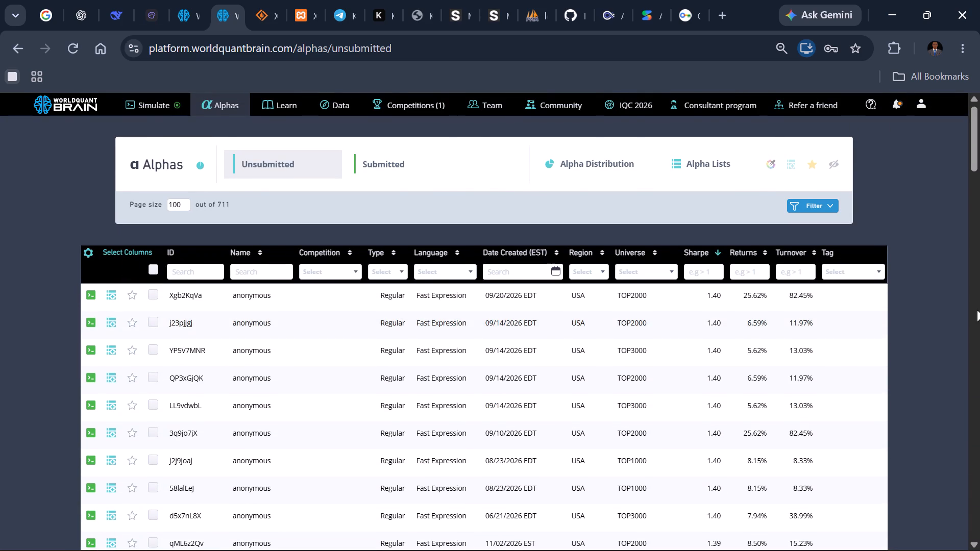
scroll(977, 310, down, 8)
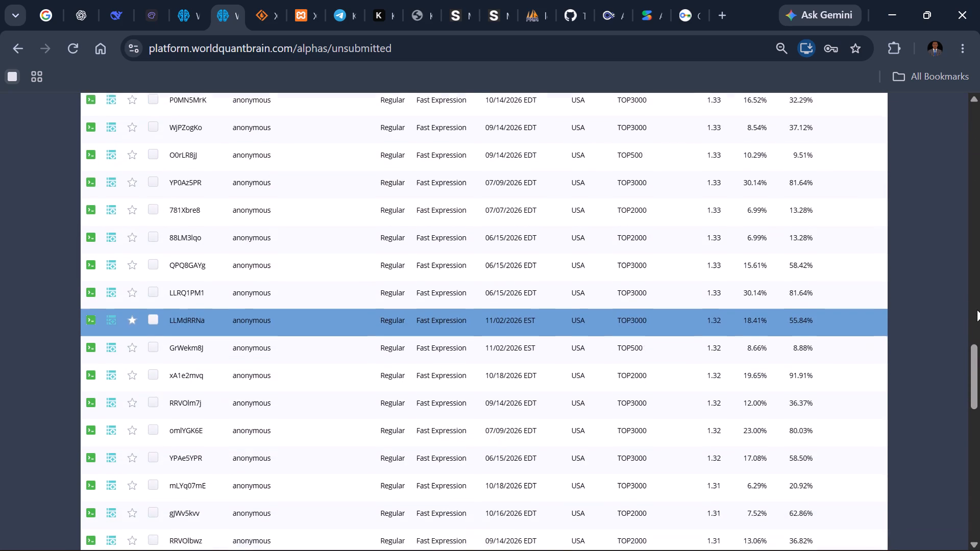
scroll(977, 310, down, 5)
scroll(977, 310, up, 20)
scroll(977, 310, up, 1)
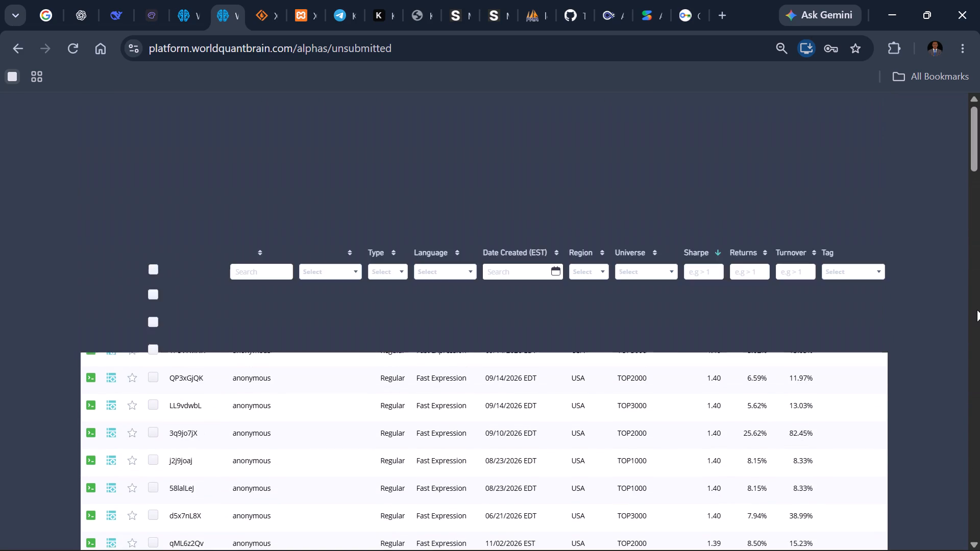
Open the submitted alphas list and set its page size to 100.
click(384, 170)
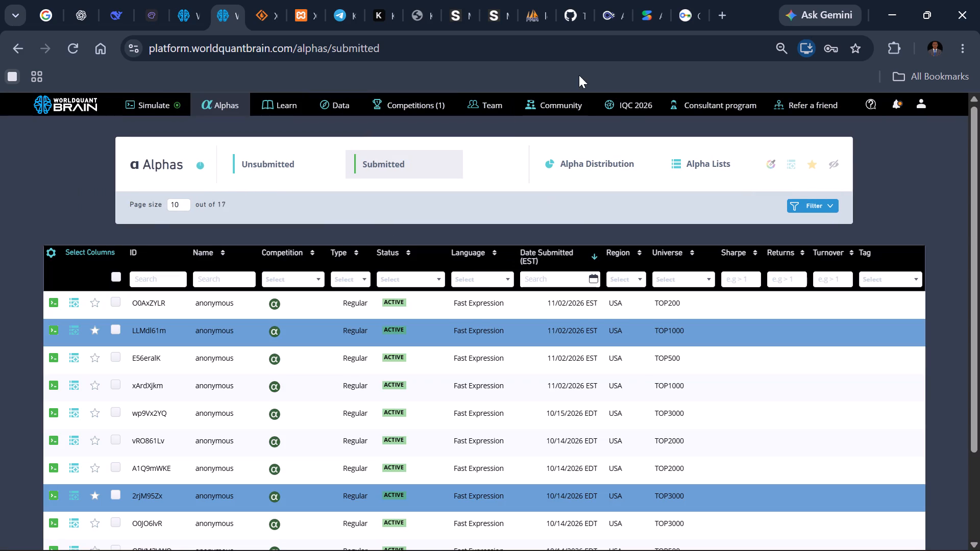
scroll(591, 232, down, 2)
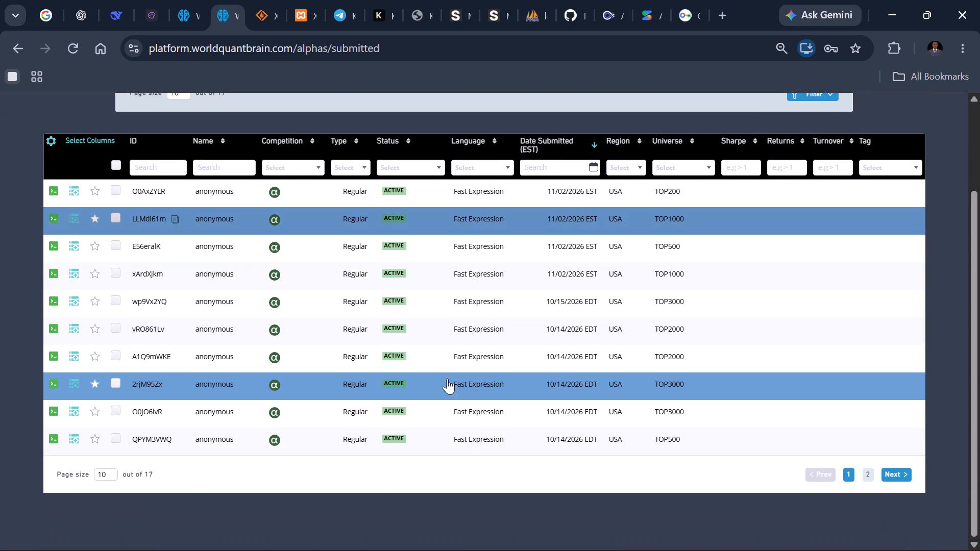
click(107, 474)
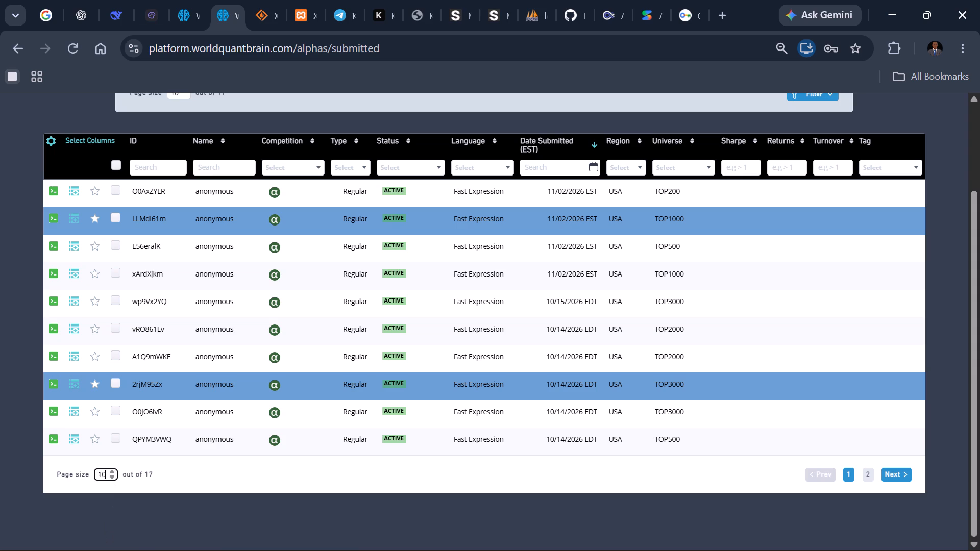
key(0)
click(203, 468)
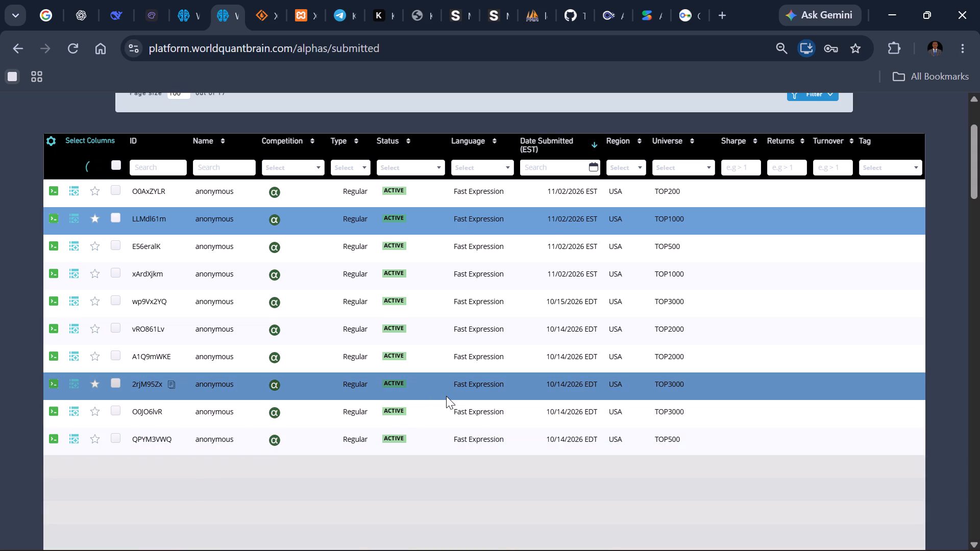
Open submitted alpha A1Q9mWKE, review its code, IS-period summary and properties, and close the details.
scroll(547, 391, down, 1)
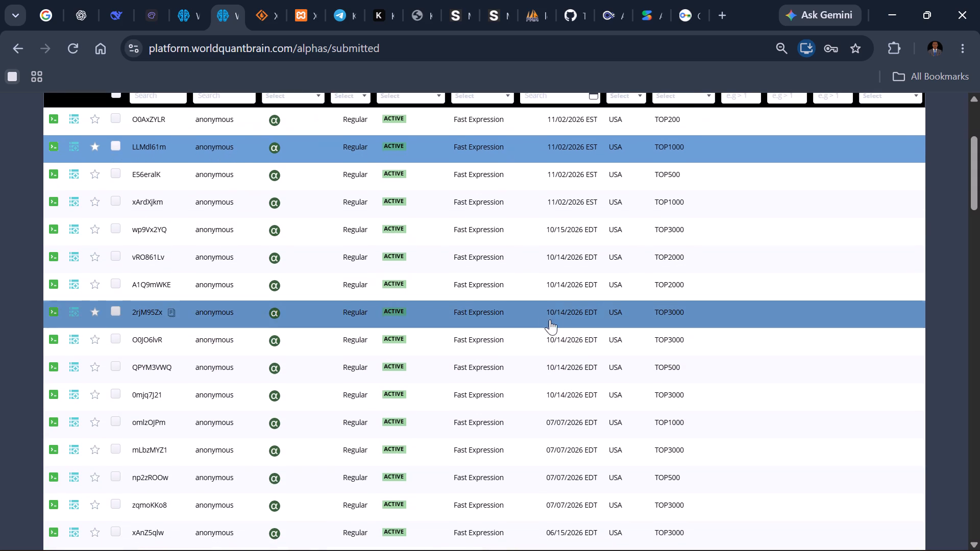
click(551, 286)
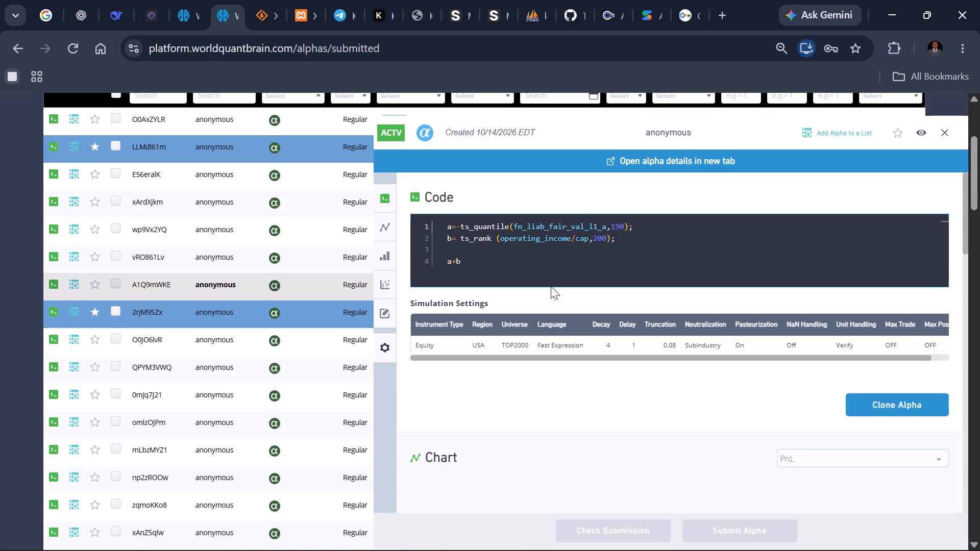
scroll(557, 339, down, 4)
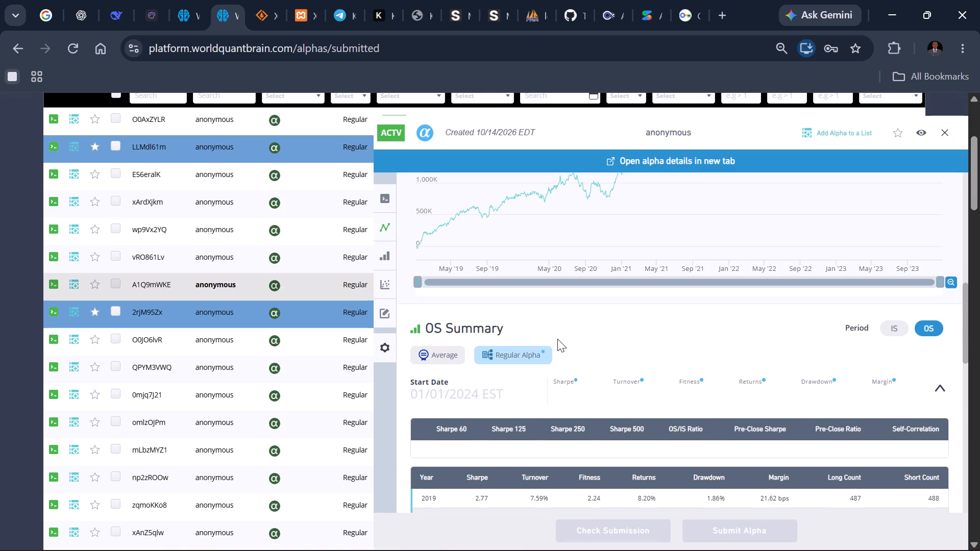
click(898, 325)
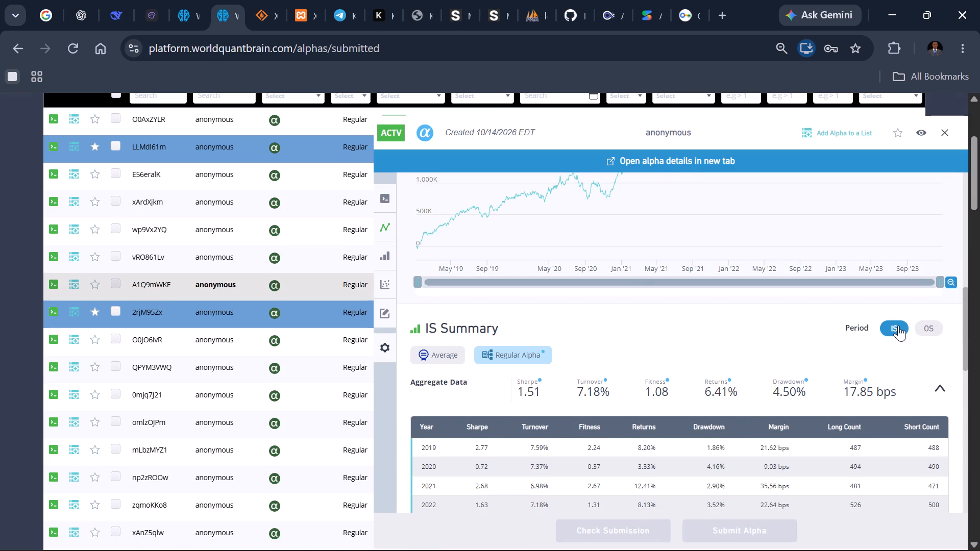
scroll(822, 496, down, 2)
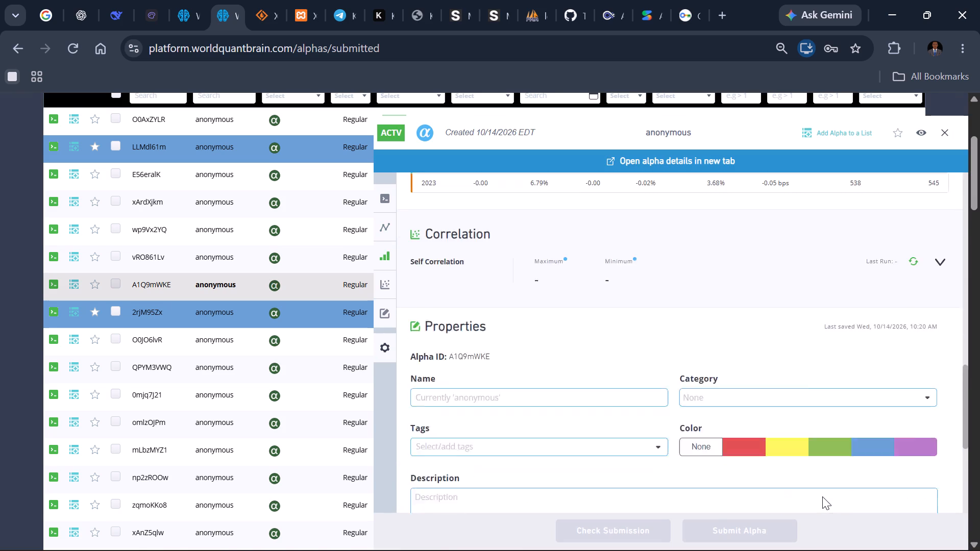
scroll(822, 496, down, 5)
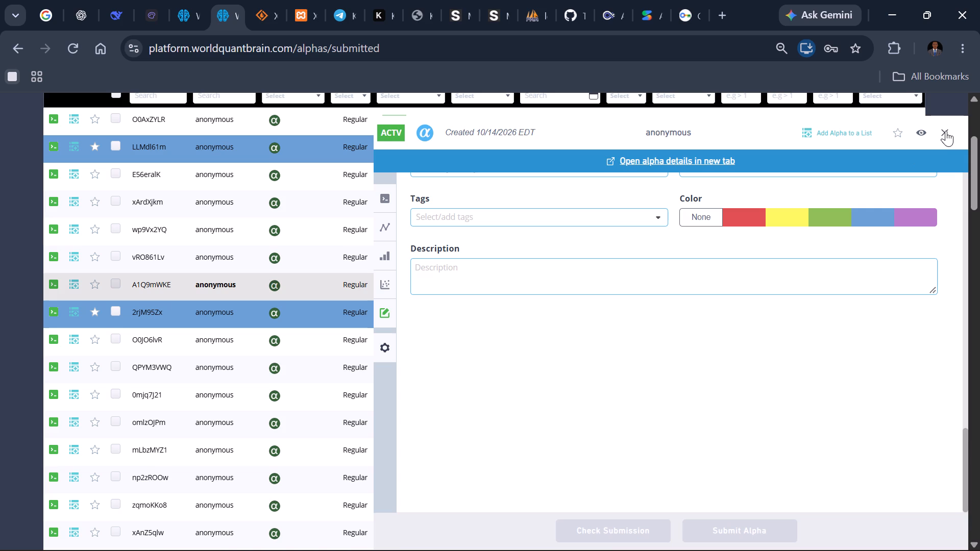
click(946, 131)
scroll(570, 298, up, 2)
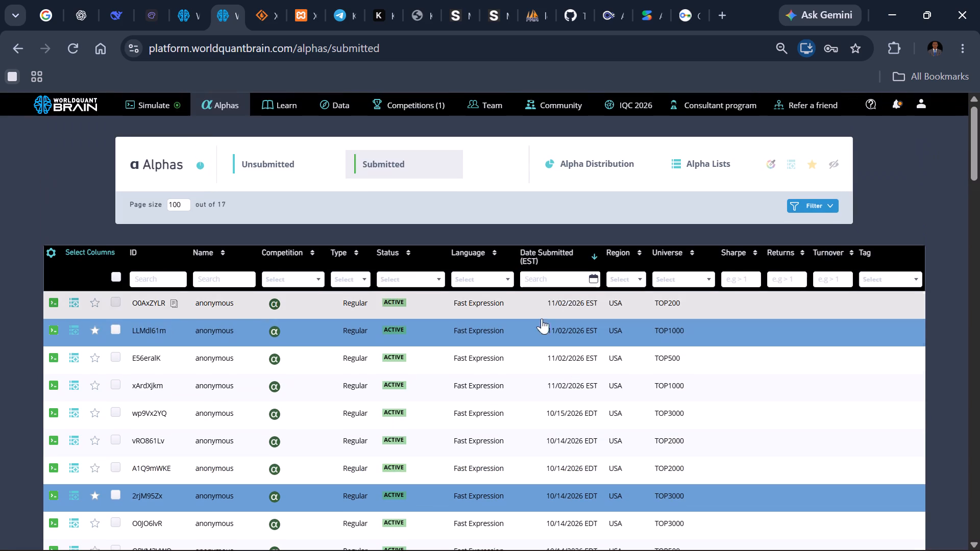
click(614, 333)
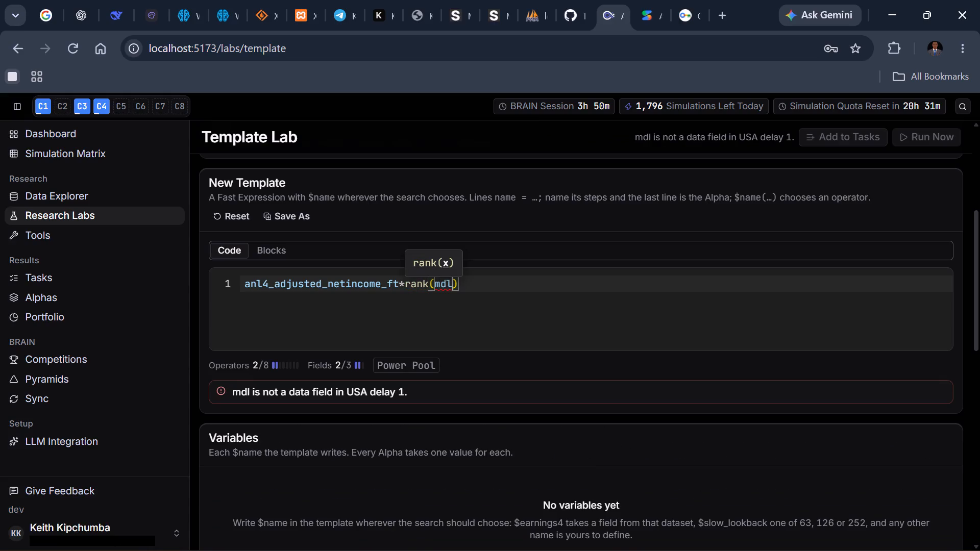
Switch to the WorldQuant BRAIN data page, search for mdl250, and look through all matching fields.
click(226, 6)
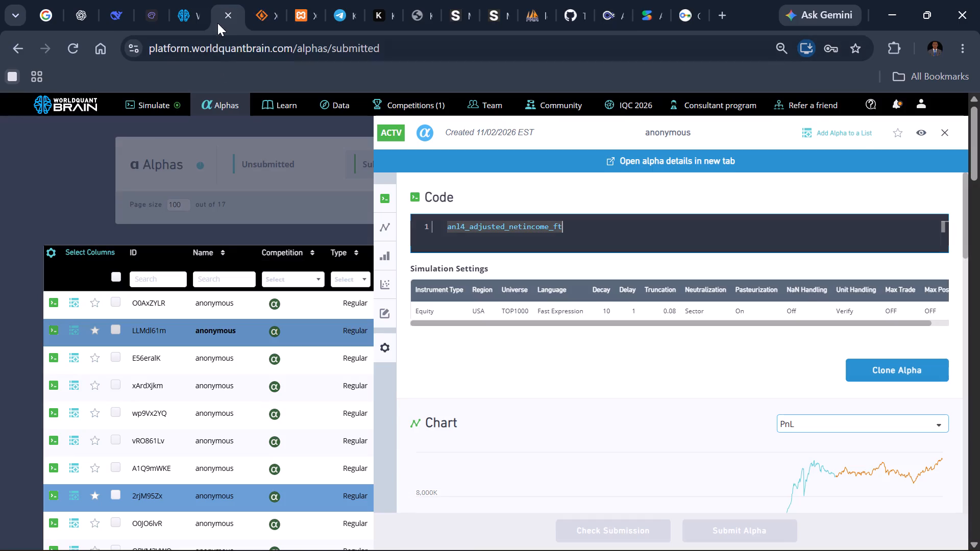
drag(218, 18, 180, 22)
click(217, 16)
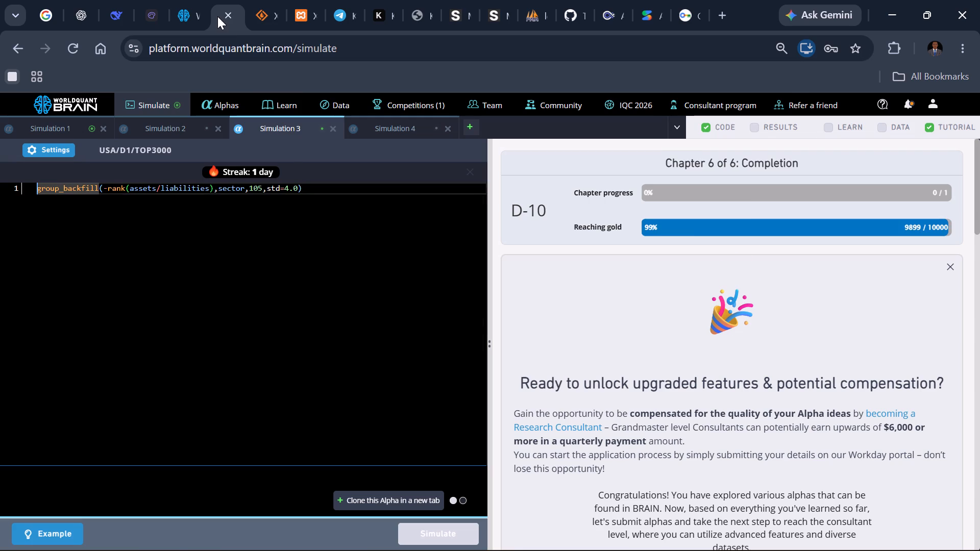
click(338, 101)
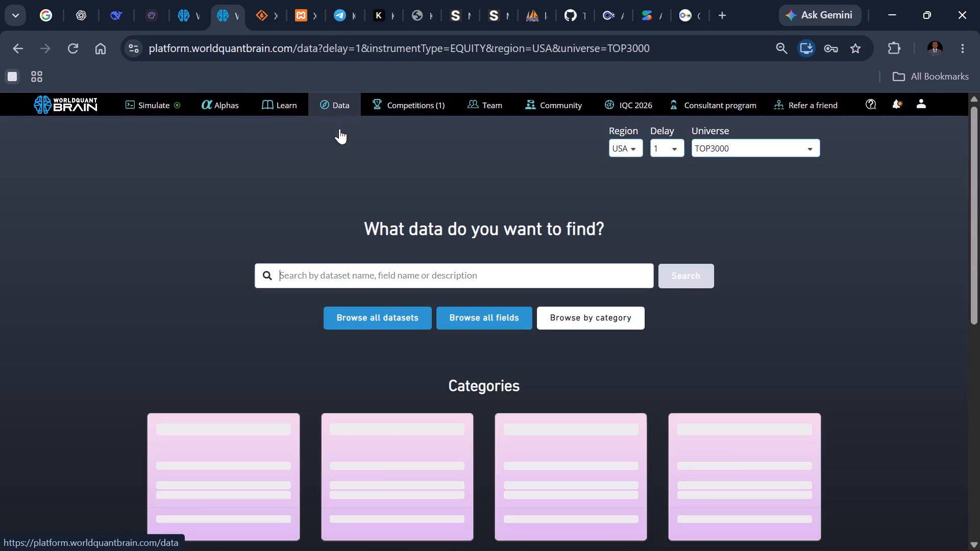
click(410, 268)
text(mdl250)
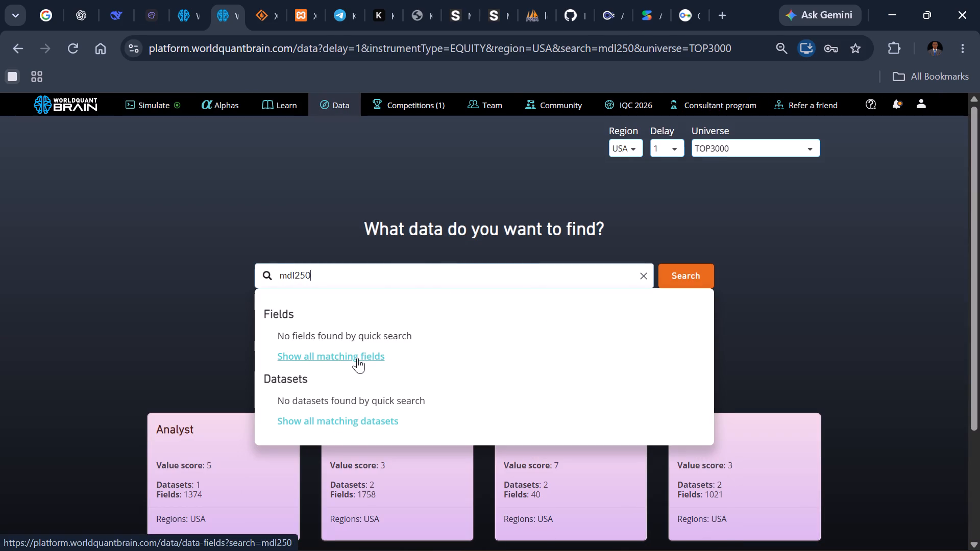
click(357, 358)
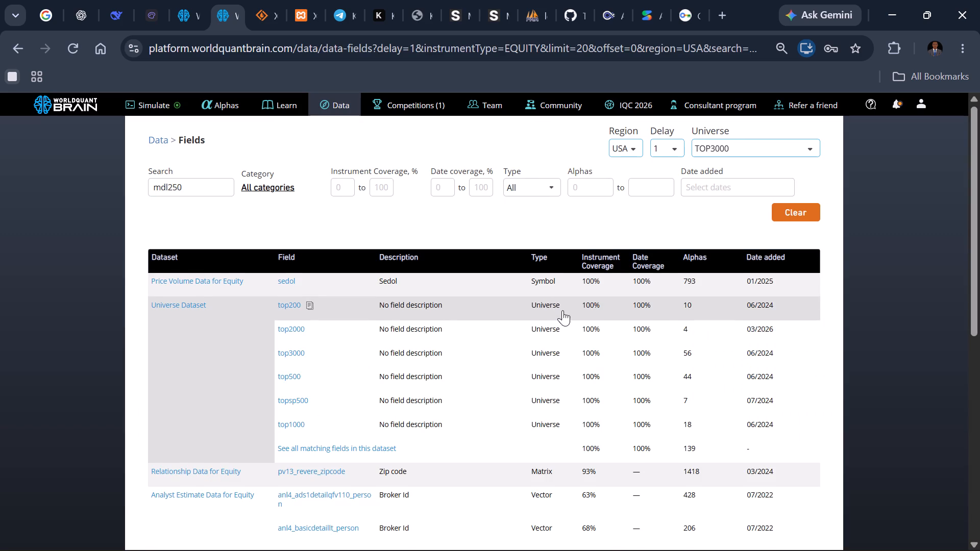
scroll(562, 310, down, 5)
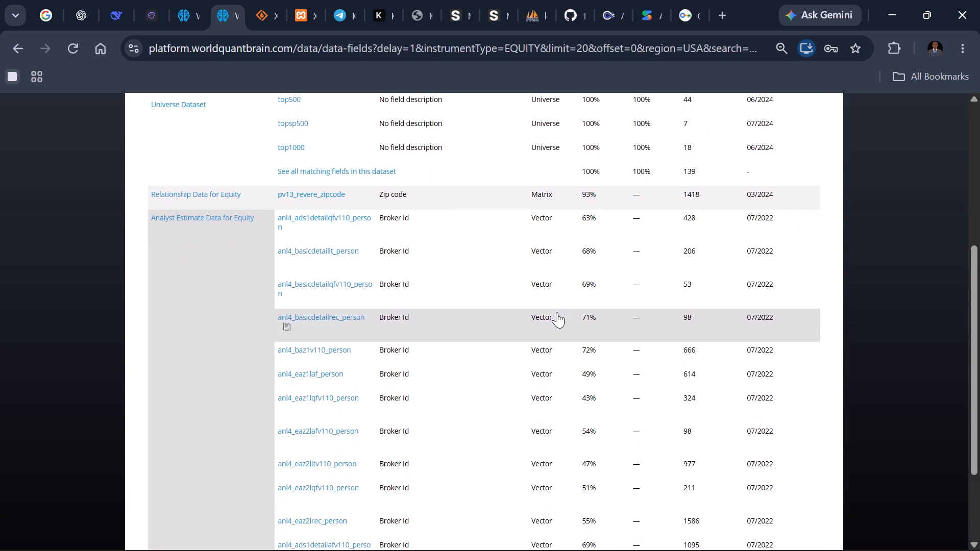
scroll(391, 453, down, 4)
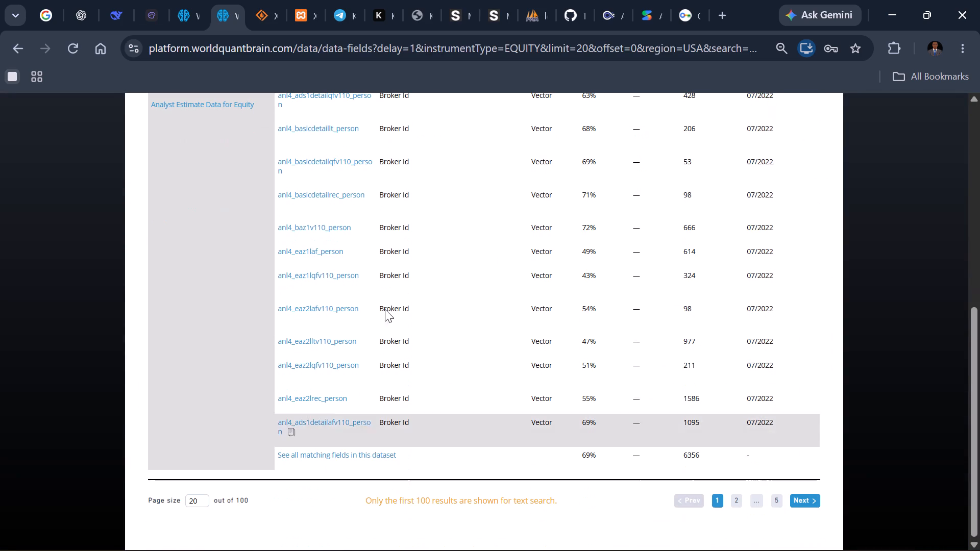
scroll(401, 275, up, 12)
Browse the Model data category, open the Systematic Risk Metrics dataset, and review its fields and description.
click(156, 143)
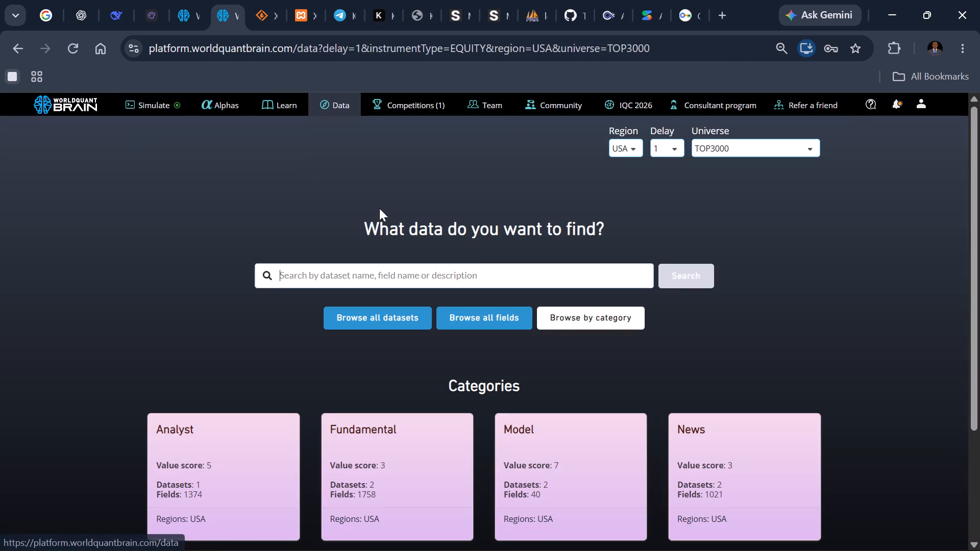
scroll(458, 352, down, 3)
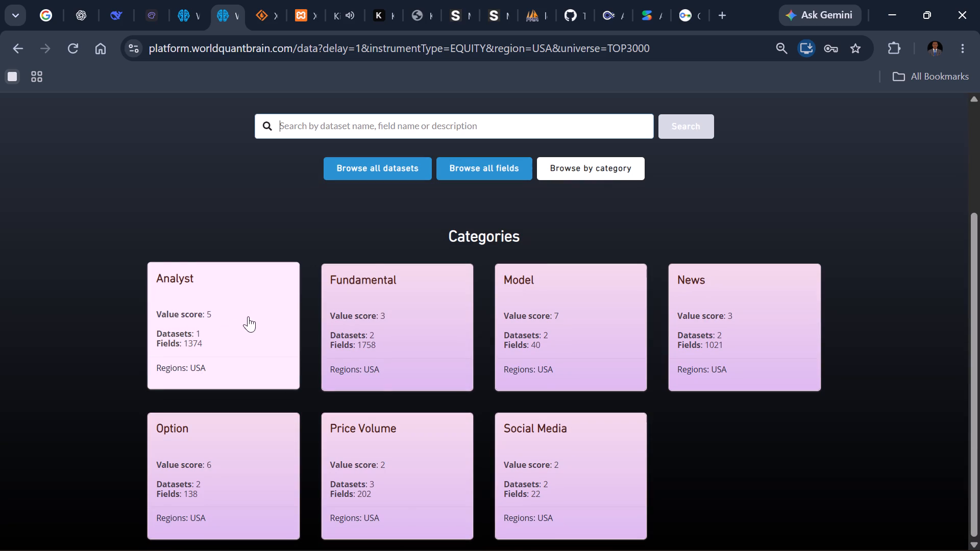
click(564, 328)
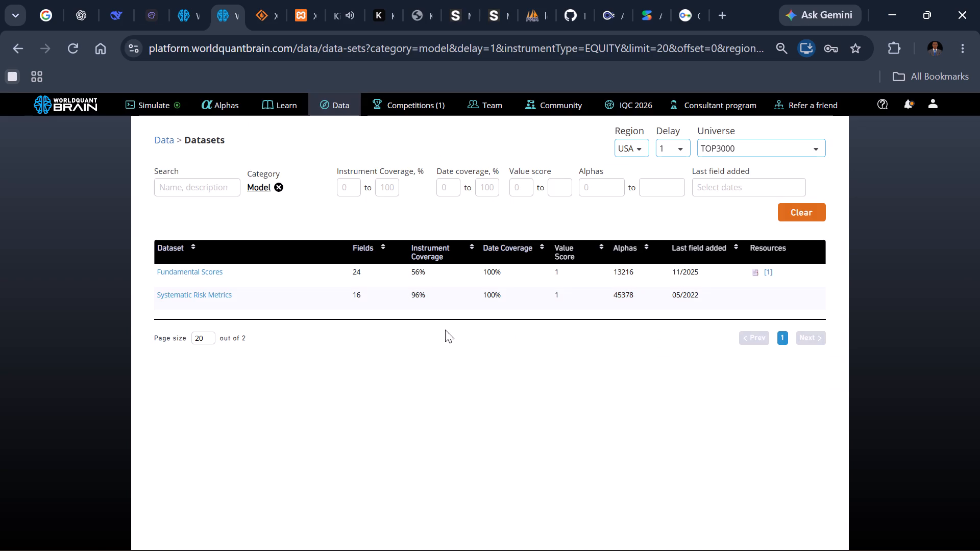
click(197, 294)
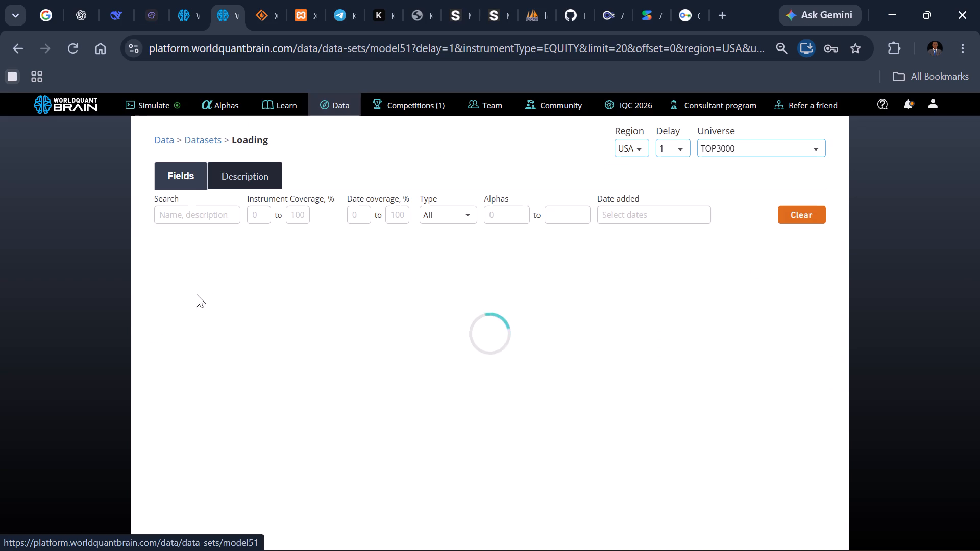
scroll(543, 462, down, 1)
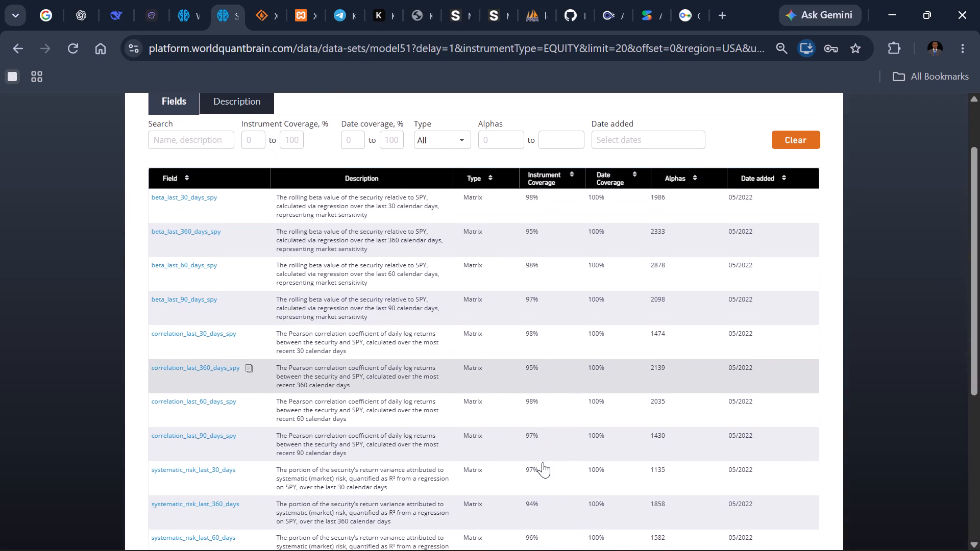
scroll(242, 189, up, 1)
click(239, 172)
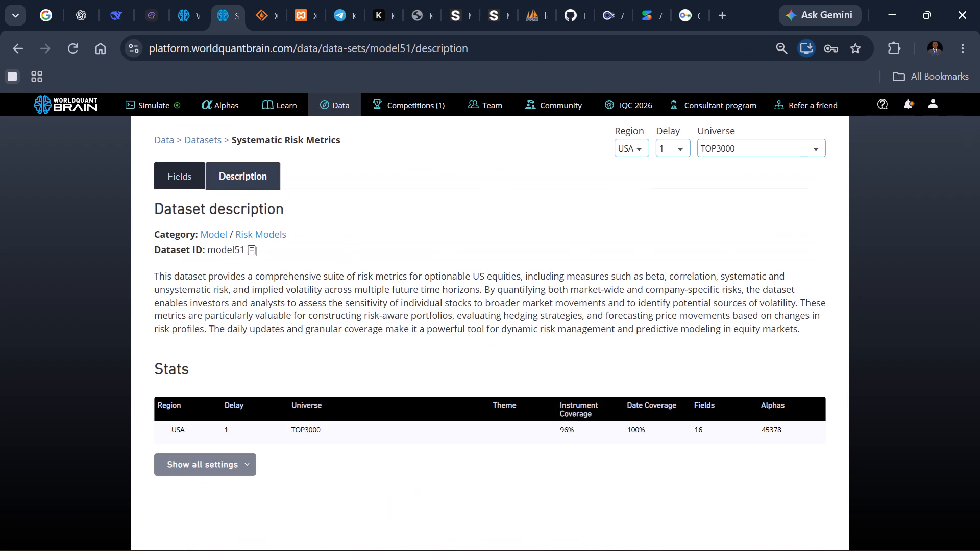
click(169, 171)
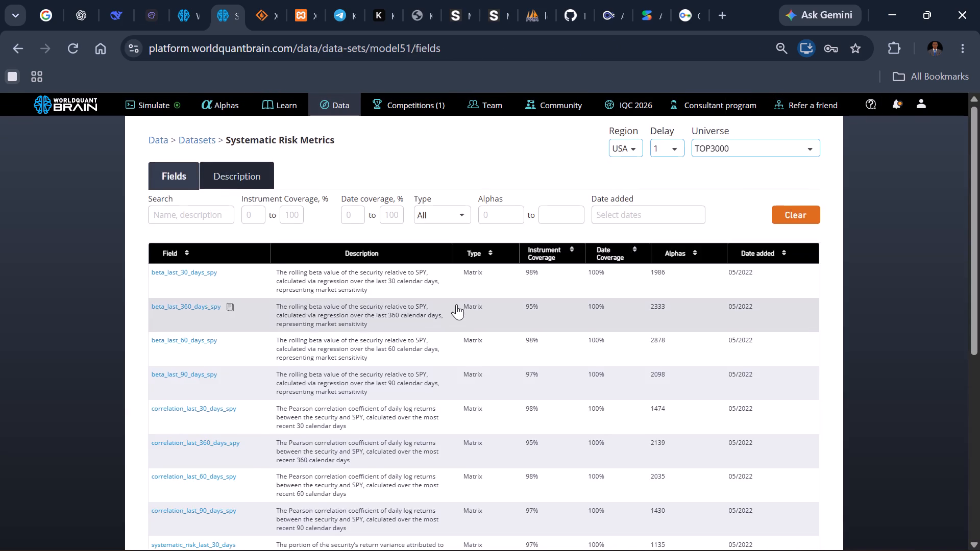
scroll(456, 304, down, 2)
scroll(350, 252, up, 2)
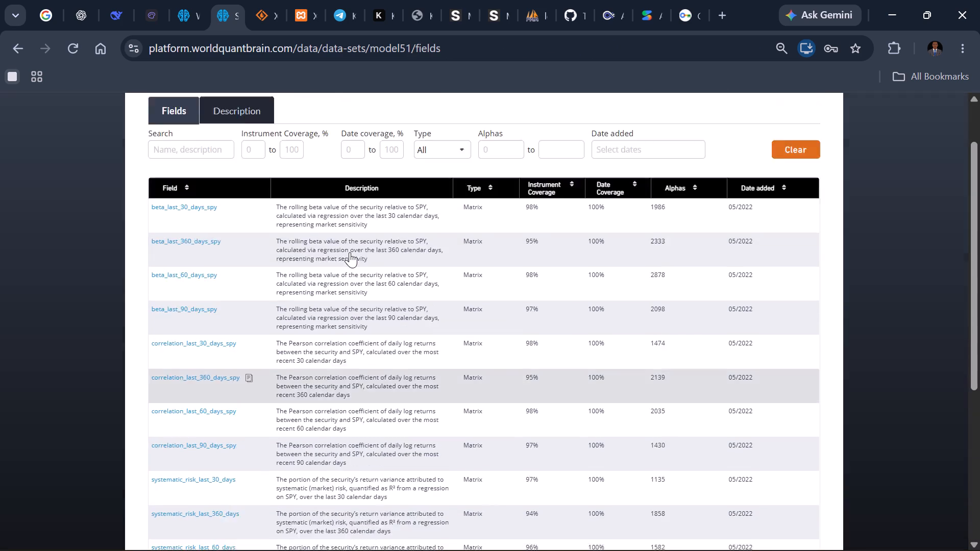
scroll(350, 252, up, 4)
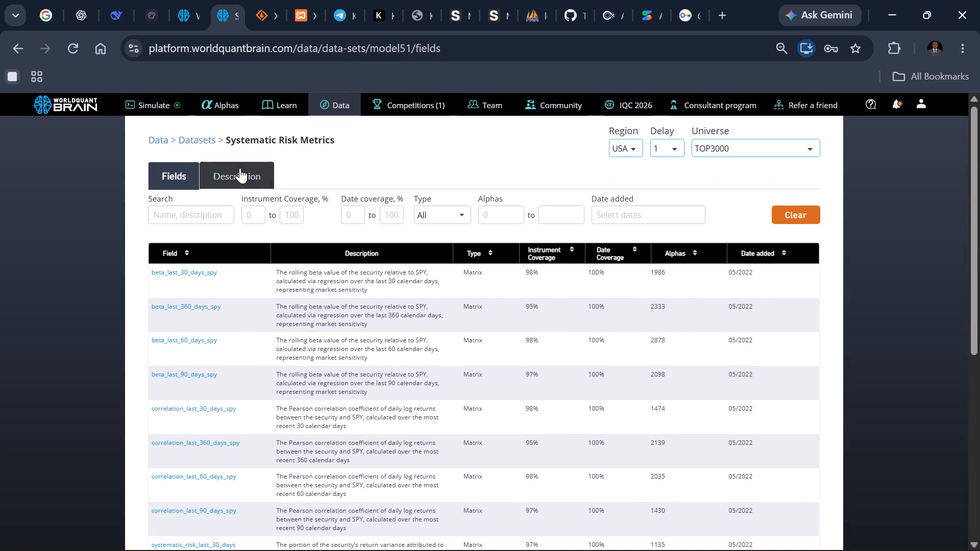
click(240, 168)
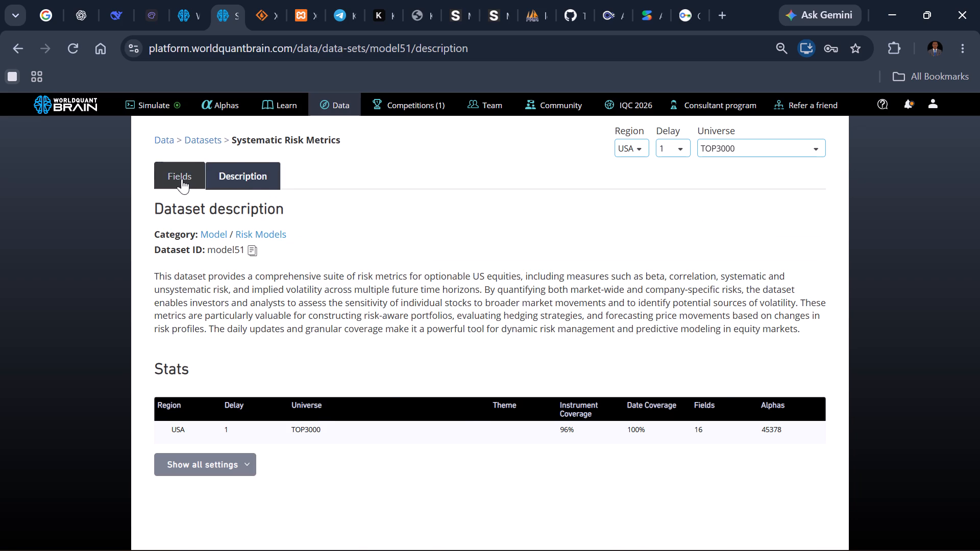
Copy the field name systematic_risk_last_360_days from the Systematic Risk Metrics field list.
click(182, 179)
scroll(402, 358, down, 2)
scroll(491, 390, down, 1)
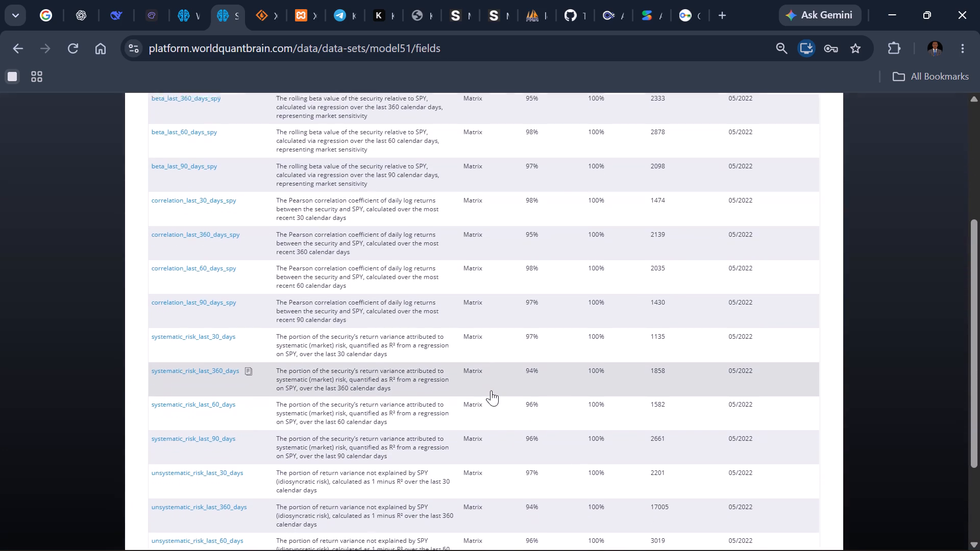
click(247, 370)
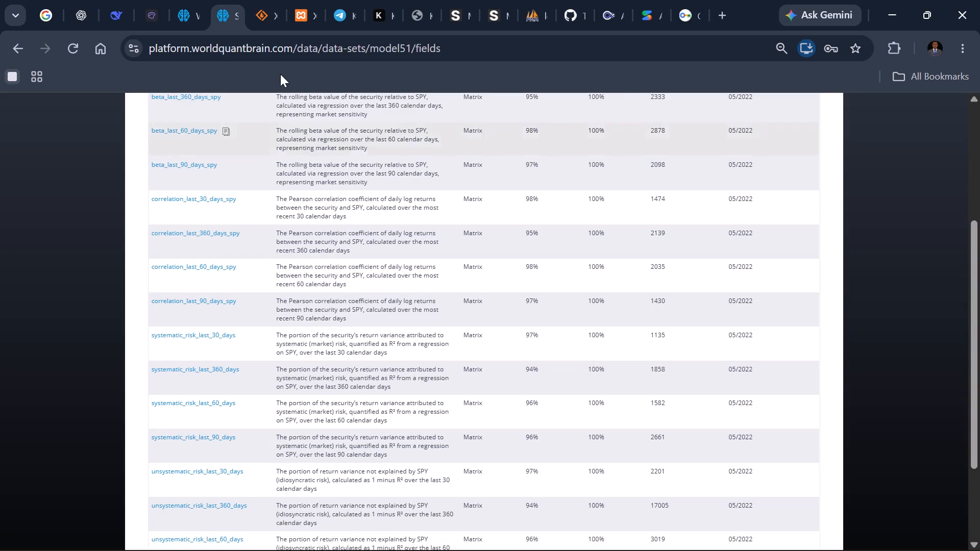
Switch back to Template Lab and replace mdl inside rank() with the copied field systematic_risk_last_360_days.
click(604, 15)
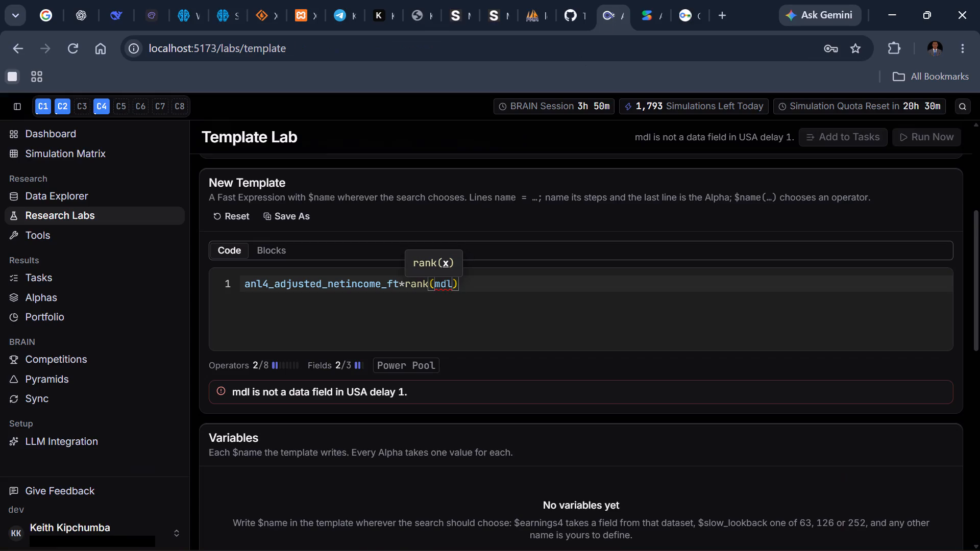
key(BackSpace)
key(BackSpace)
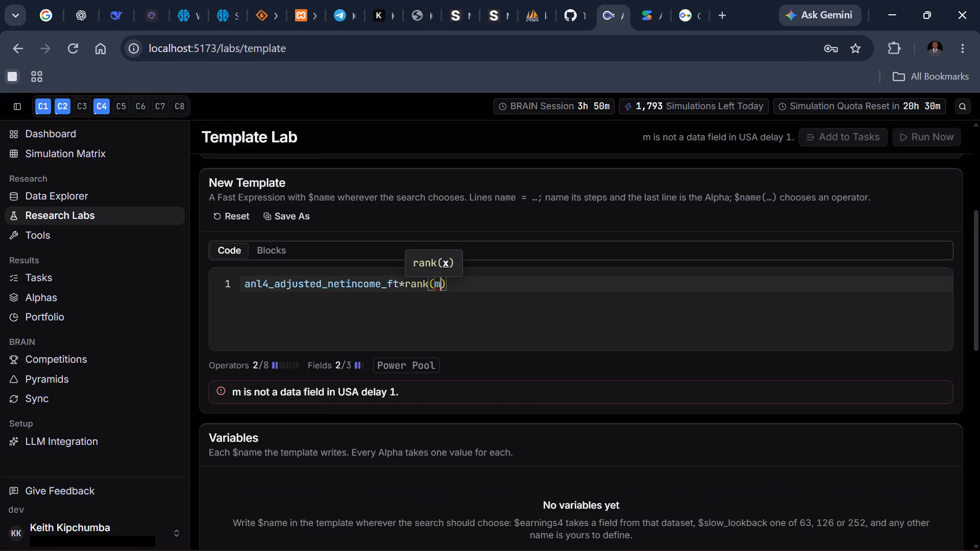
key(BackSpace)
key(ctrl+v)
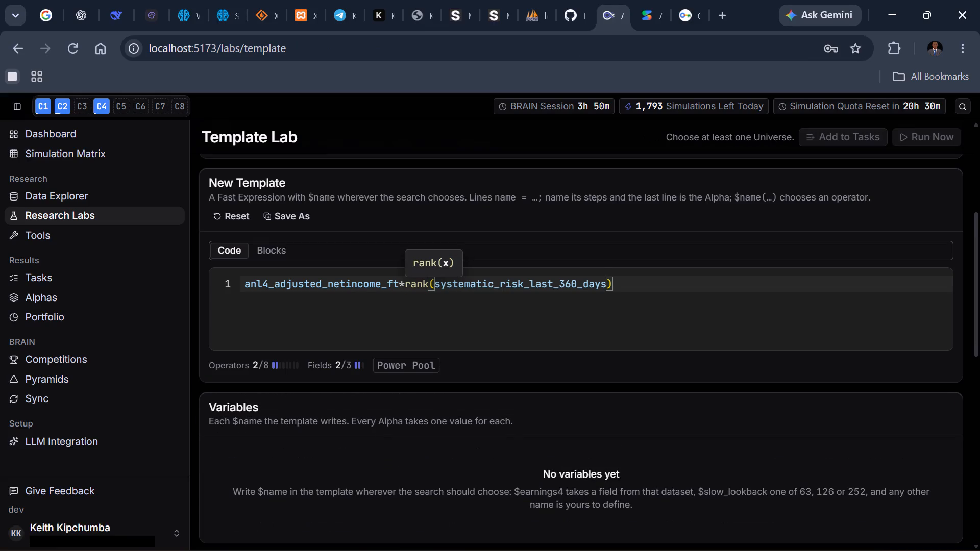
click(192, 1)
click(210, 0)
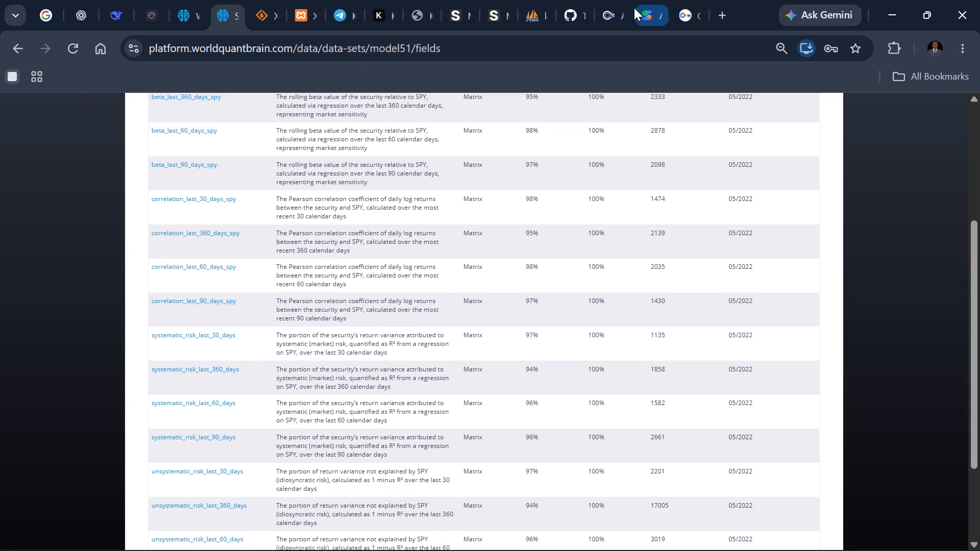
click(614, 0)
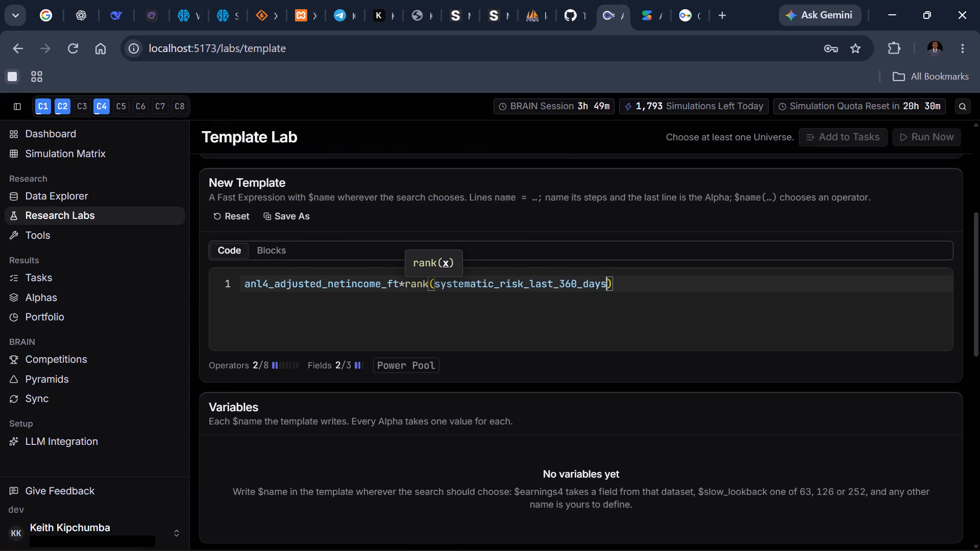
Wrap rank(systematic_risk_last_360_days) in a ts_rank operator with a lookback of 252.
click(407, 285)
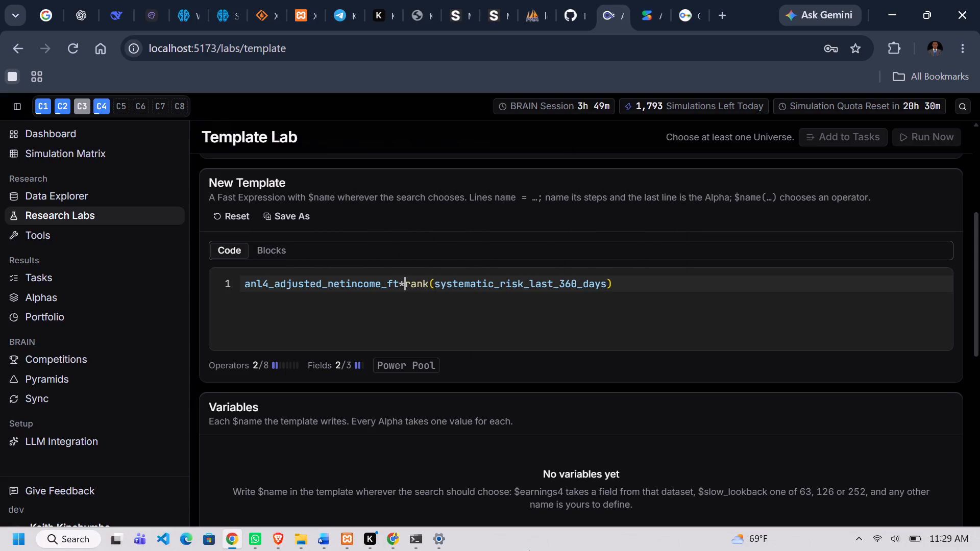
key(shift+parenleft)
key(Left)
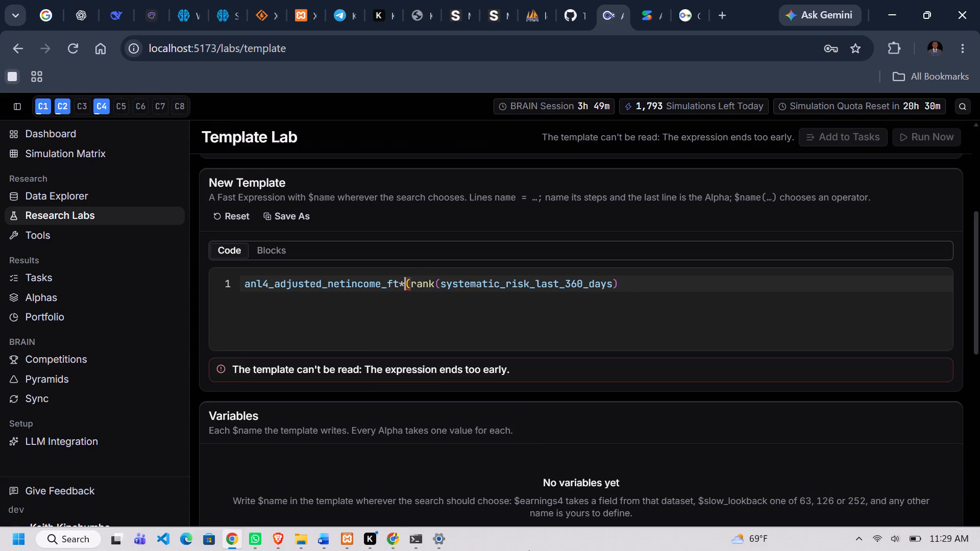
text(ts)
text(_ra)
text(nk)
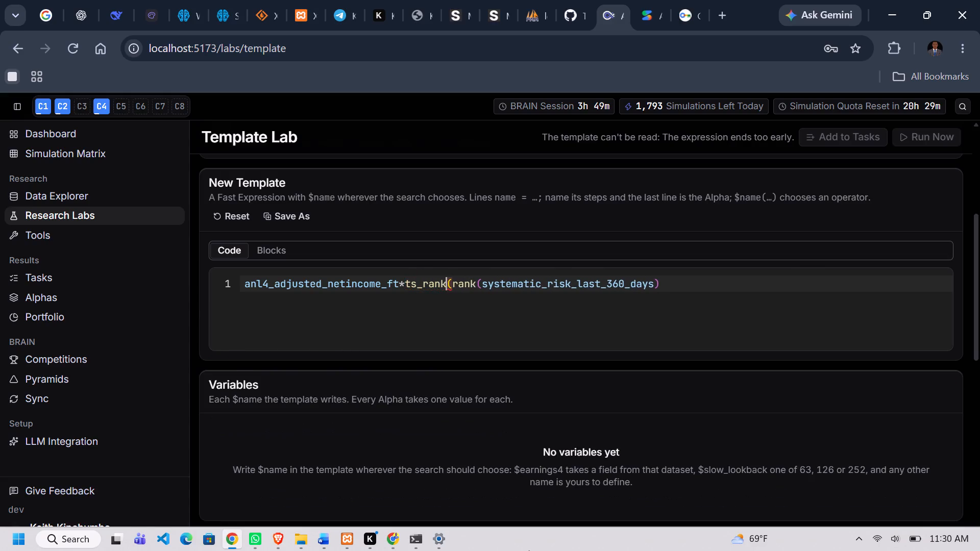
click(694, 287)
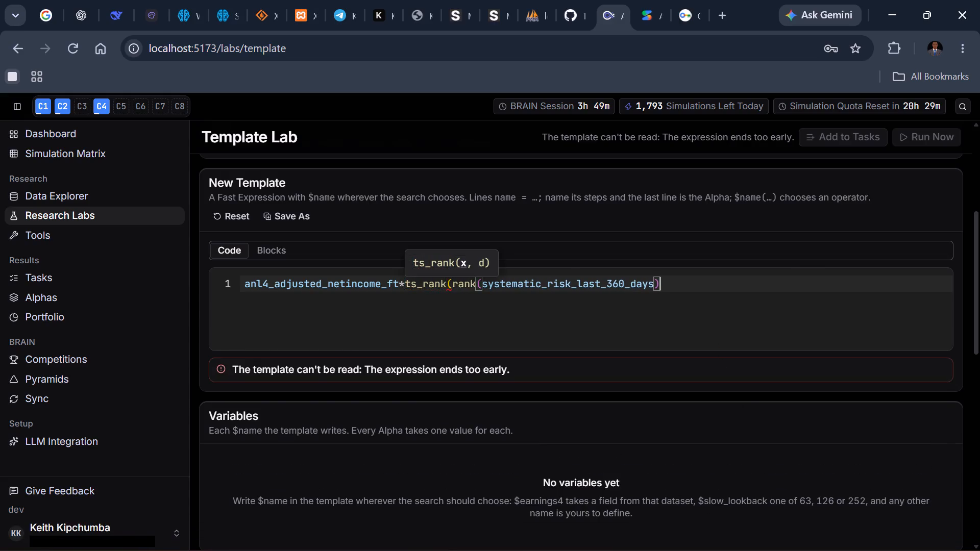
key(comma)
text(26)
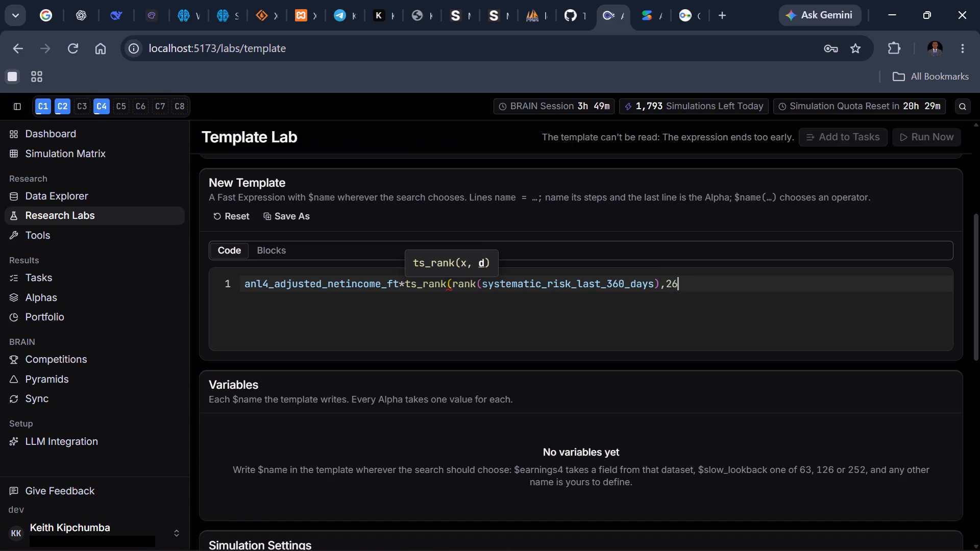
key(BackSpace)
text(62)
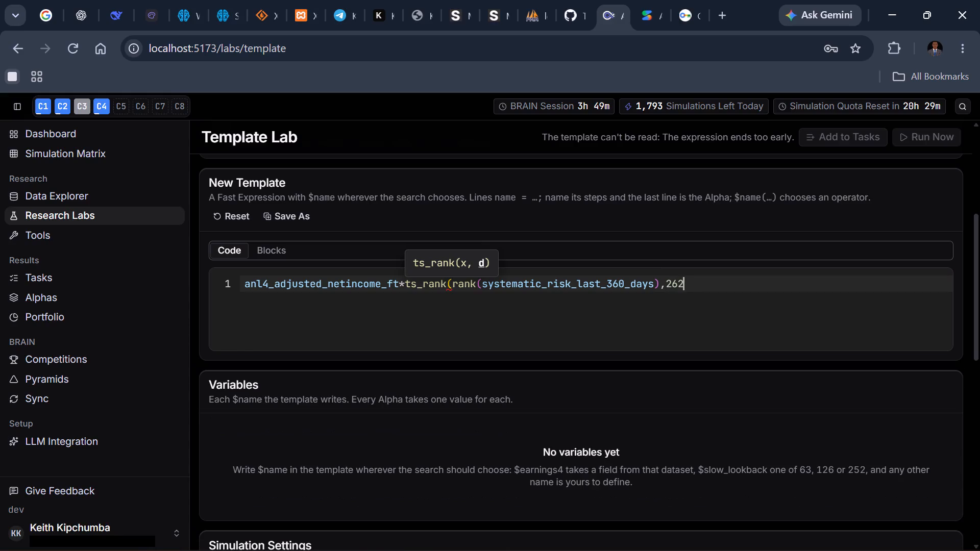
key(BackSpace)
key(BackSpace)
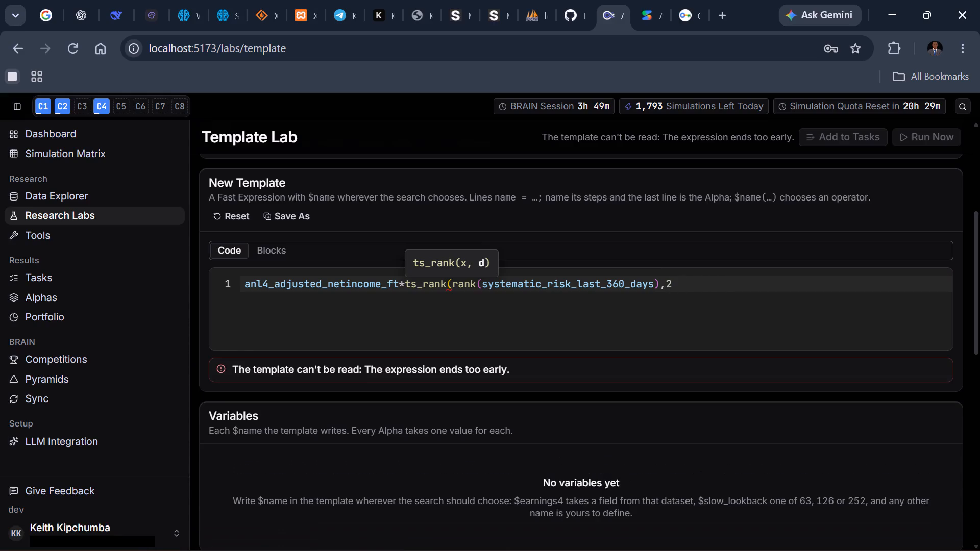
text(52)
key(shift+parenright)
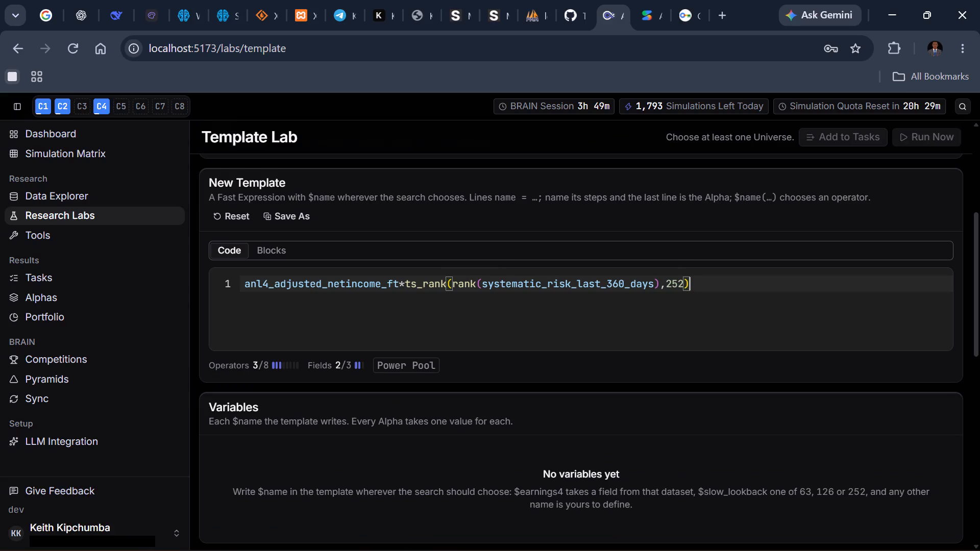
Set the ts_rank lookback to 504.
key(Left)
key(Left)
key(Right)
key(BackSpace)
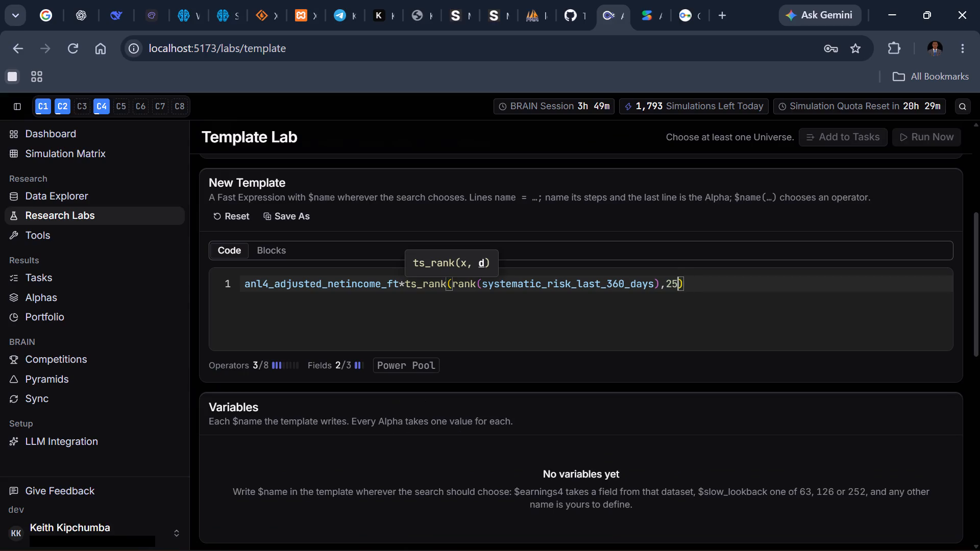
key(BackSpace)
key(BackSpace)
text(504)
Insert group_rank in front of the whole template expression and add subindustry as its group argument.
click(245, 285)
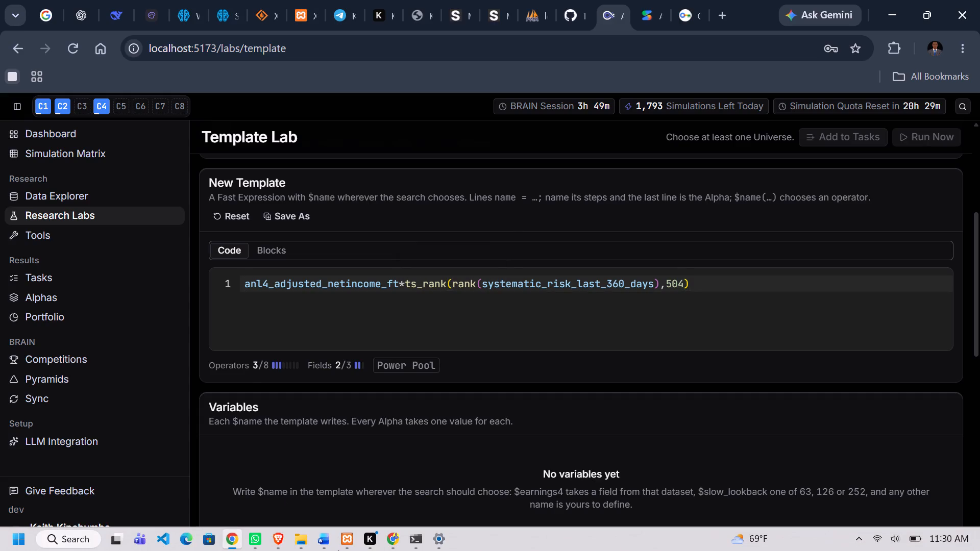
key(shift+parenleft)
key(Left)
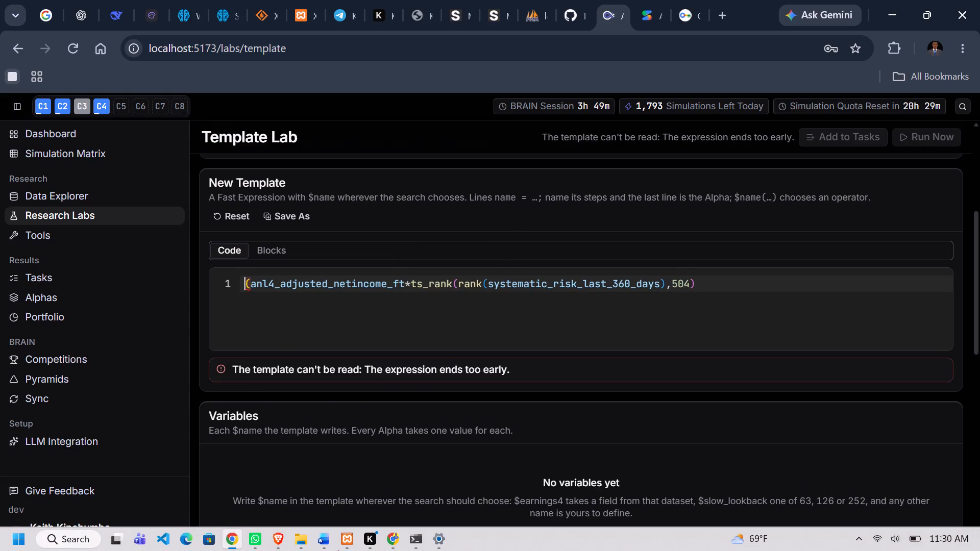
text(group)
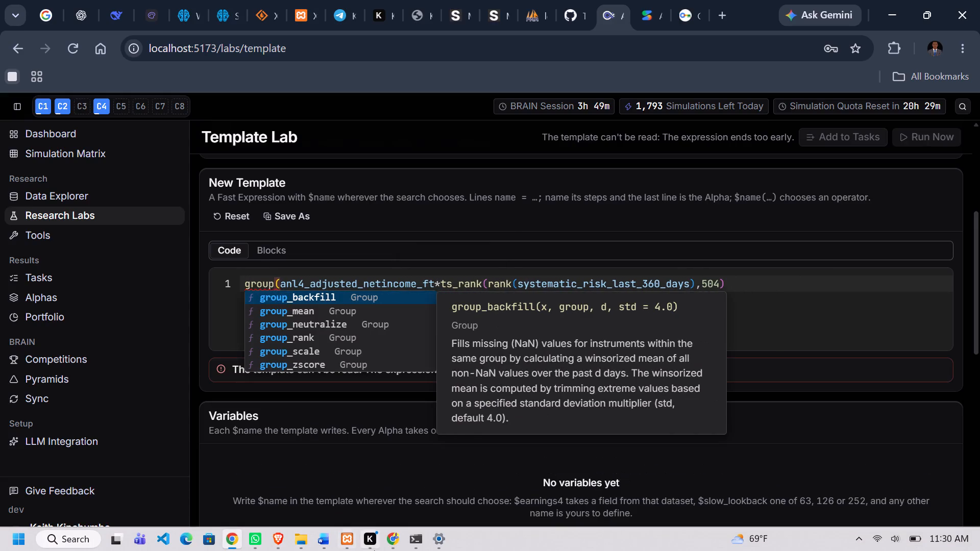
click(301, 335)
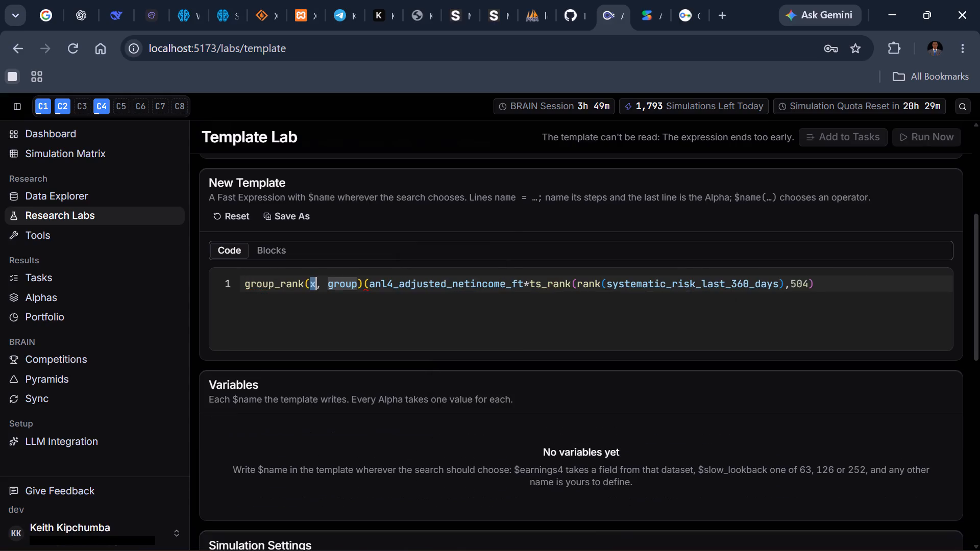
click(830, 286)
text(,subind)
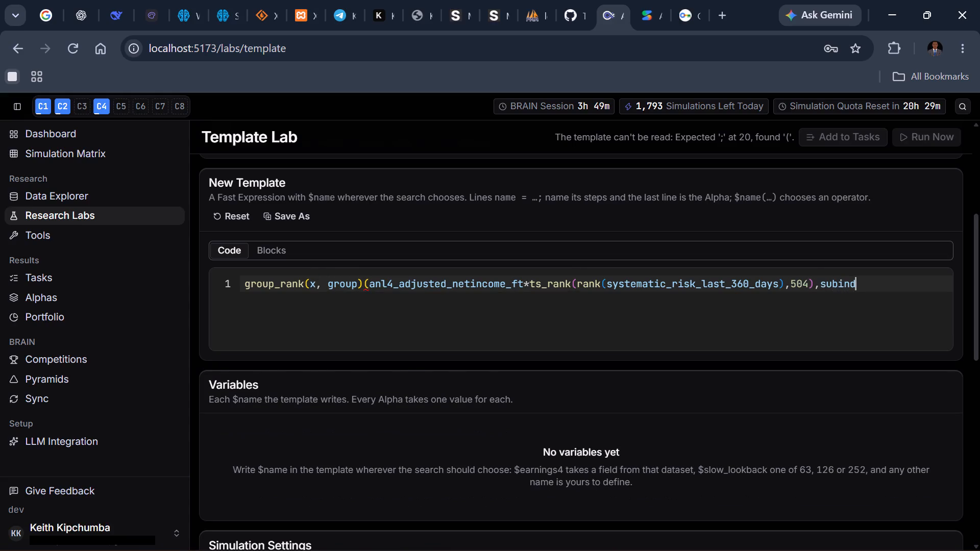
text(ustry)
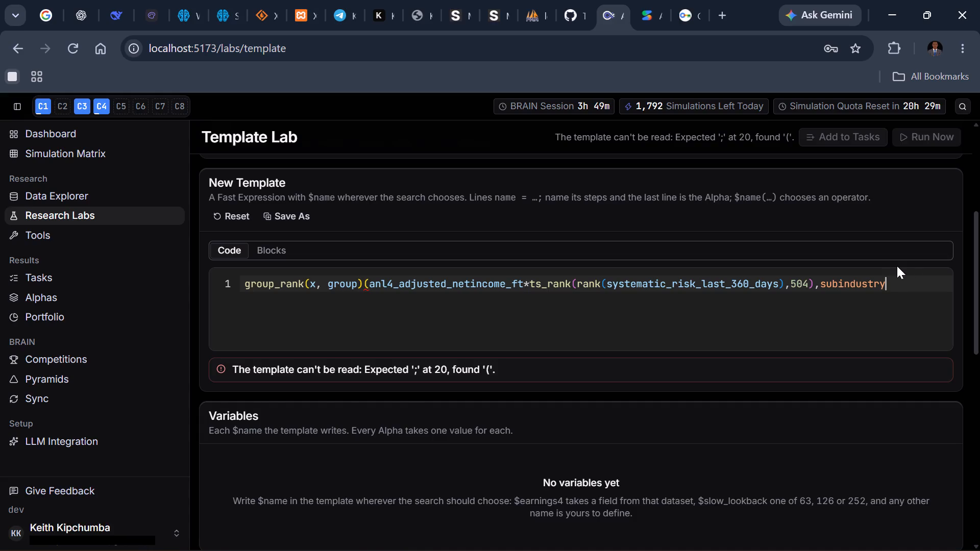
key(shift+parenright)
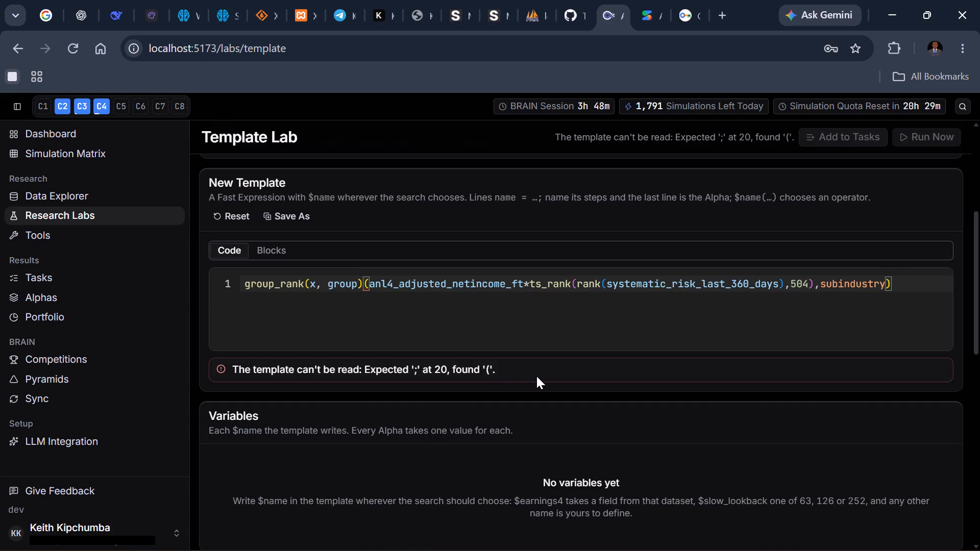
key(BackSpace)
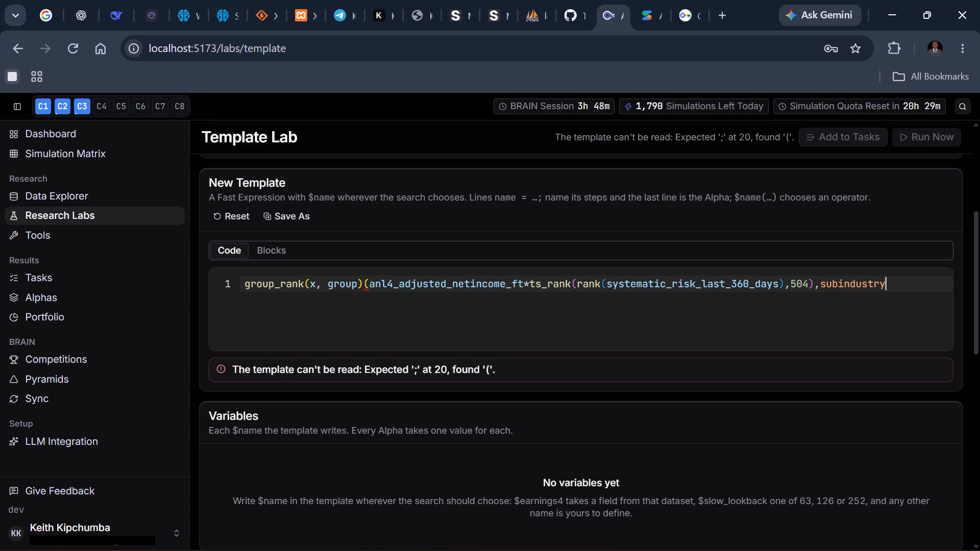
Remove the placeholder arguments x and group with the extra parentheses from group_rank, and close the expression after subindustry.
click(360, 281)
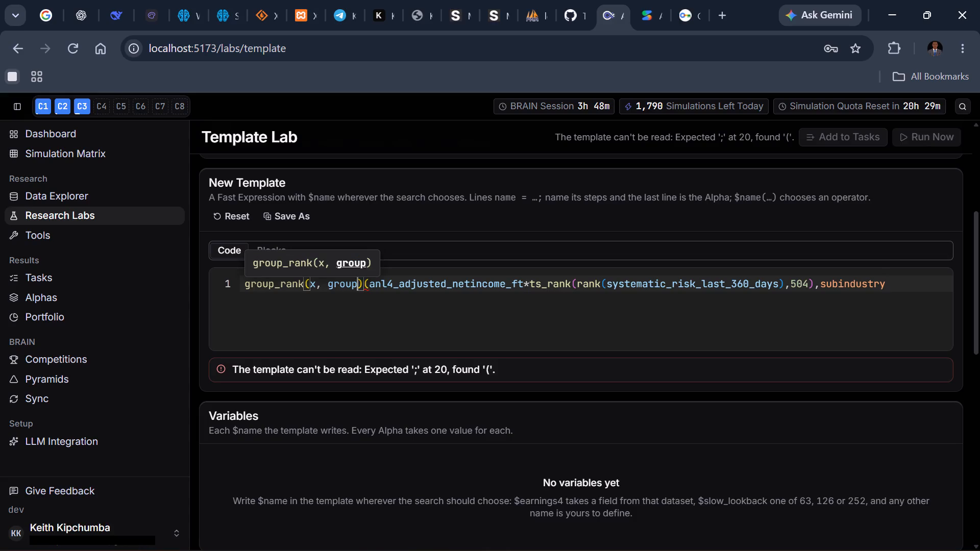
click(362, 284)
drag(362, 284, 325, 286)
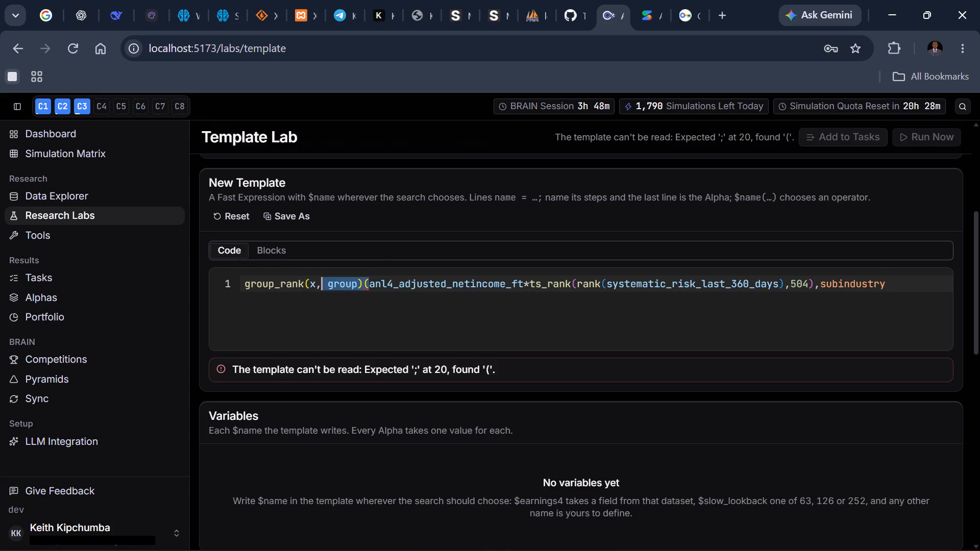
drag(325, 286, 318, 286)
key(BackSpace)
key(BackSpace)
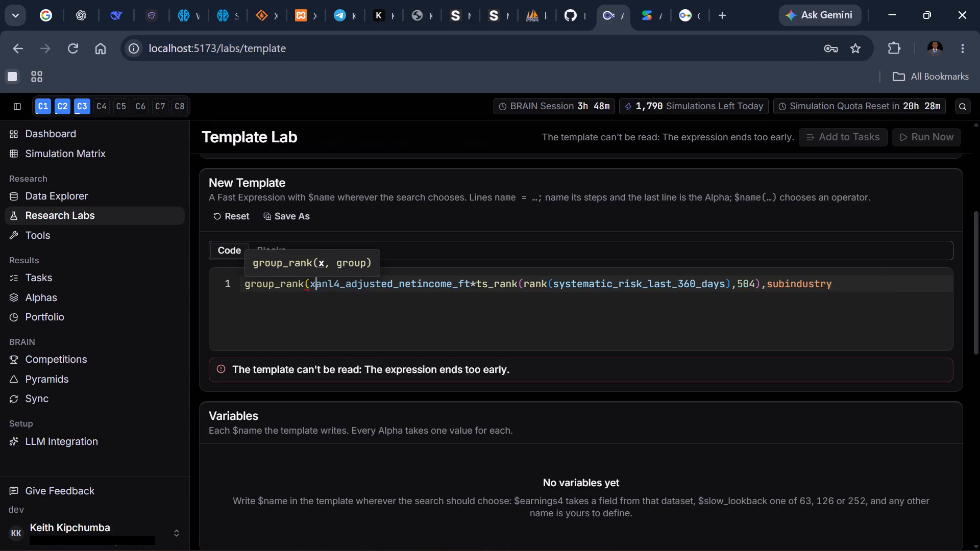
click(839, 282)
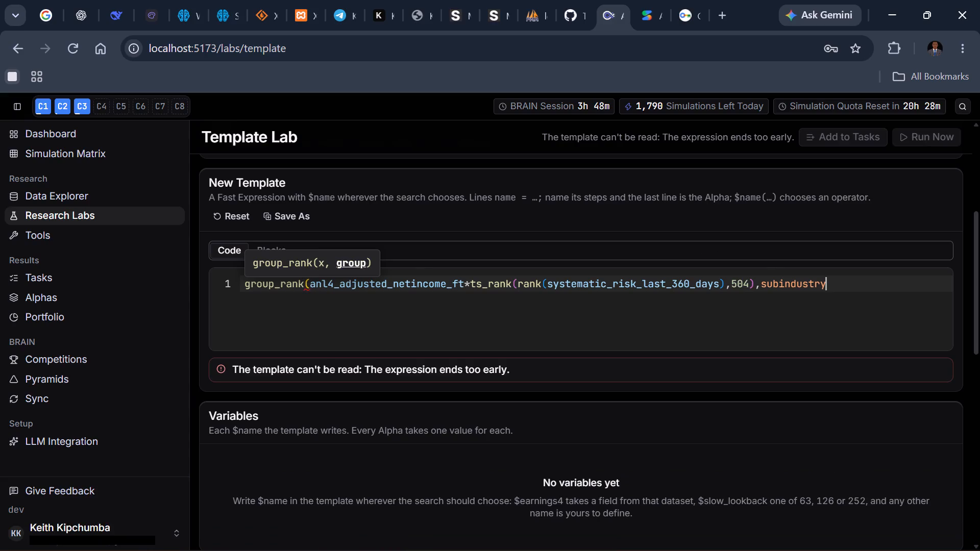
key(shift+parenright)
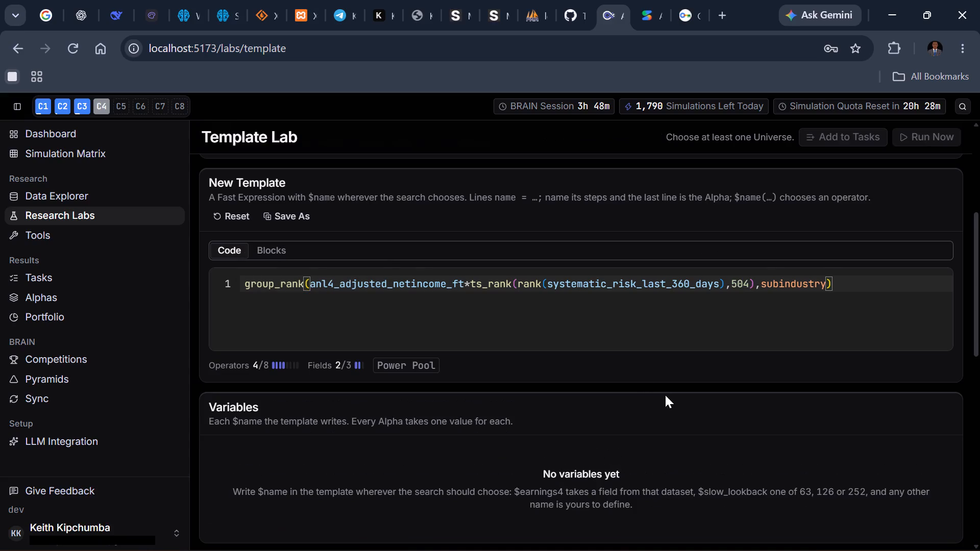
In the simulation settings, select all neutralization options and the TOP3000, TOP2000, TOP1000 and TOPSP500 universes.
scroll(698, 401, down, 4)
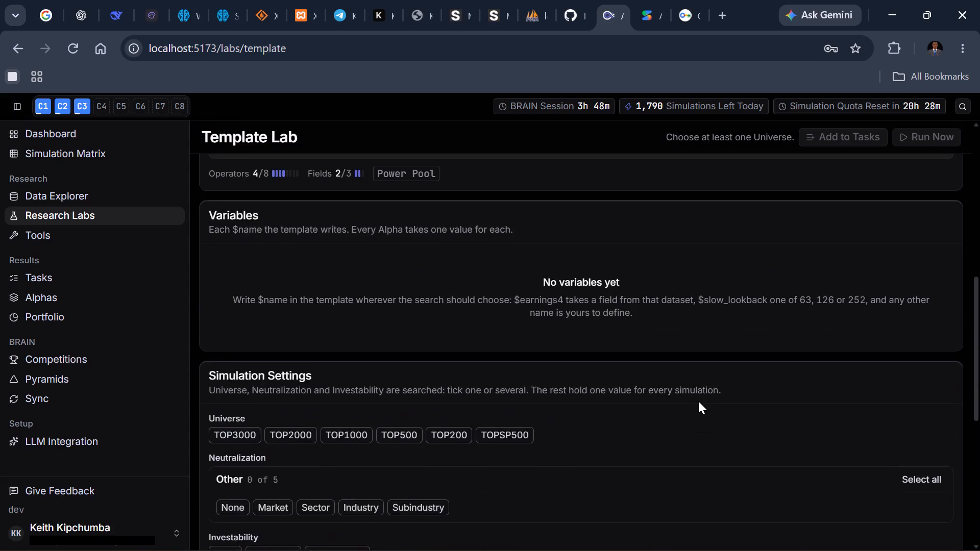
scroll(698, 401, down, 2)
click(914, 379)
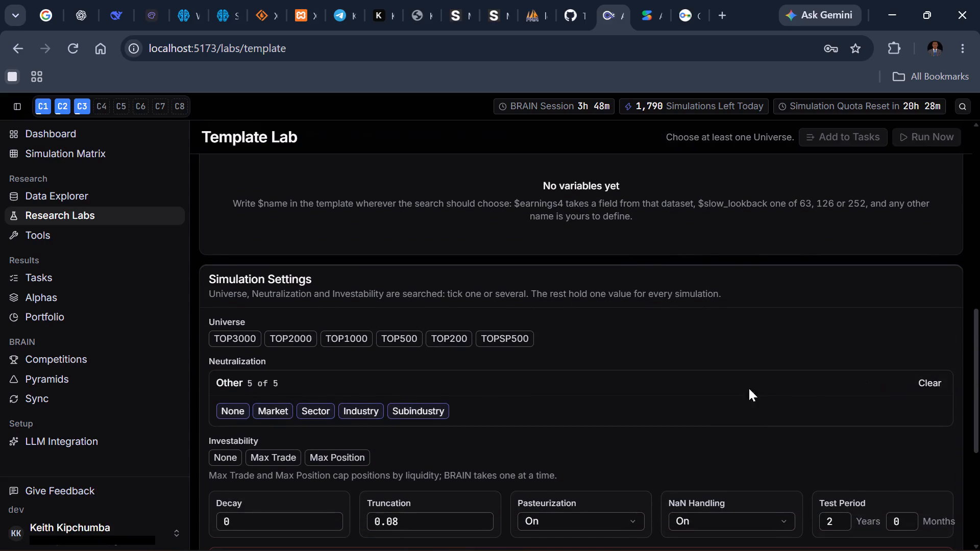
click(244, 341)
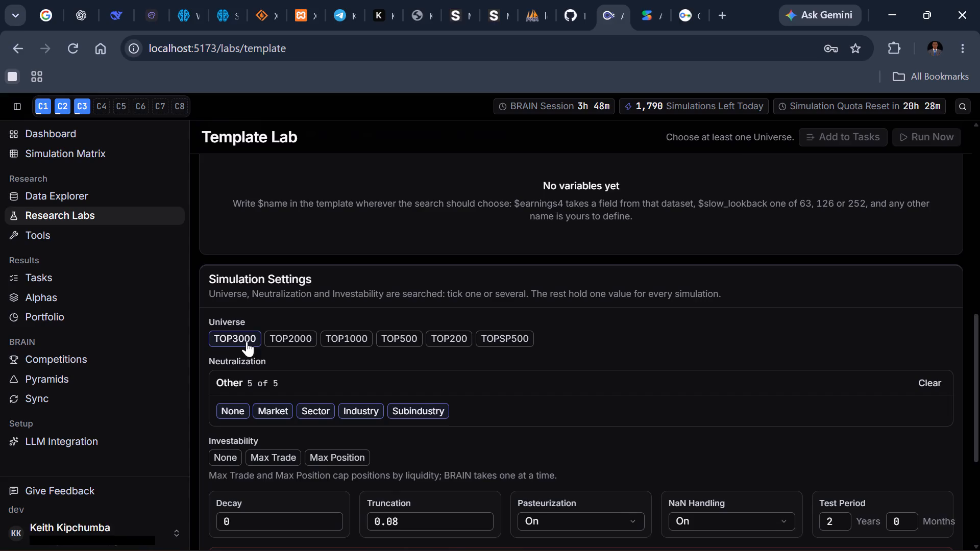
click(299, 334)
click(342, 337)
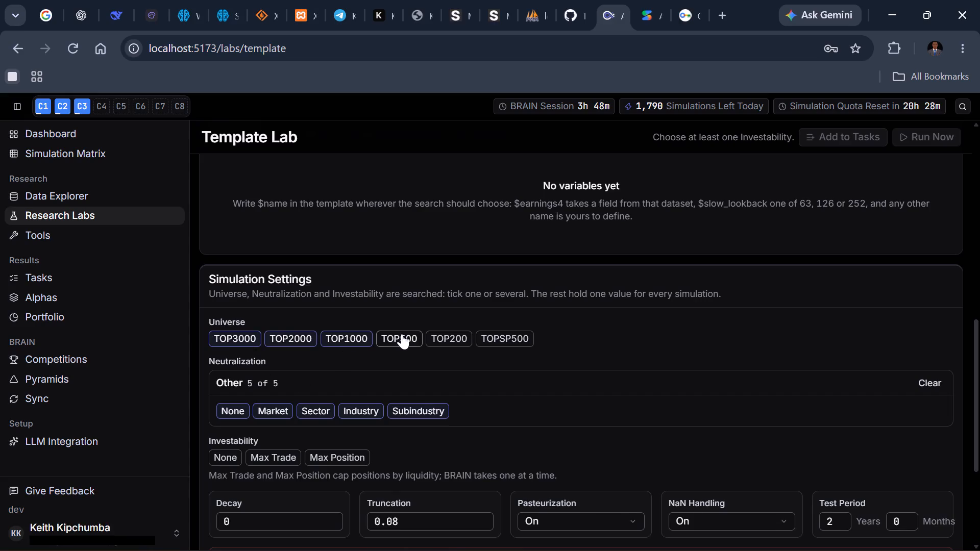
click(513, 342)
Select all three investability options for the template's simulations: Max Position, Max Trade and None.
scroll(676, 482, down, 1)
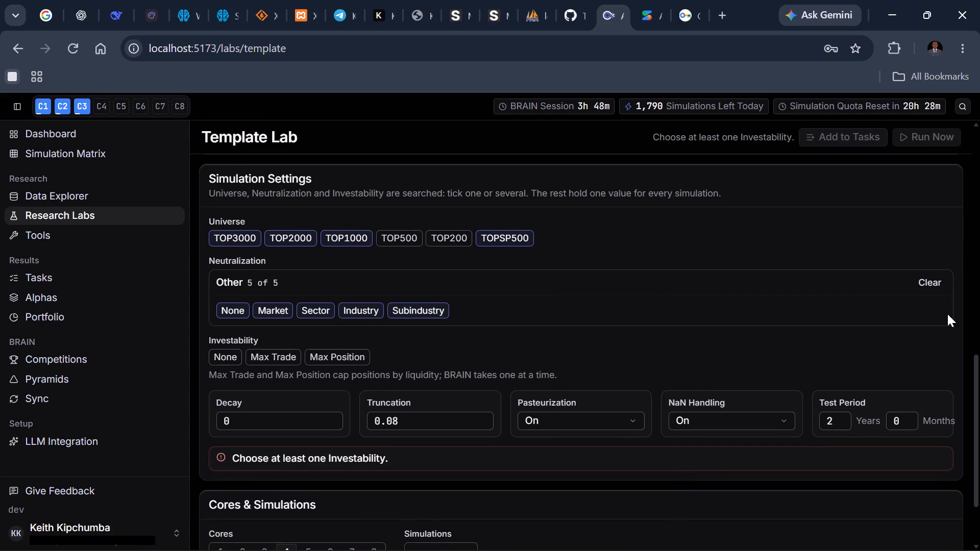
click(315, 361)
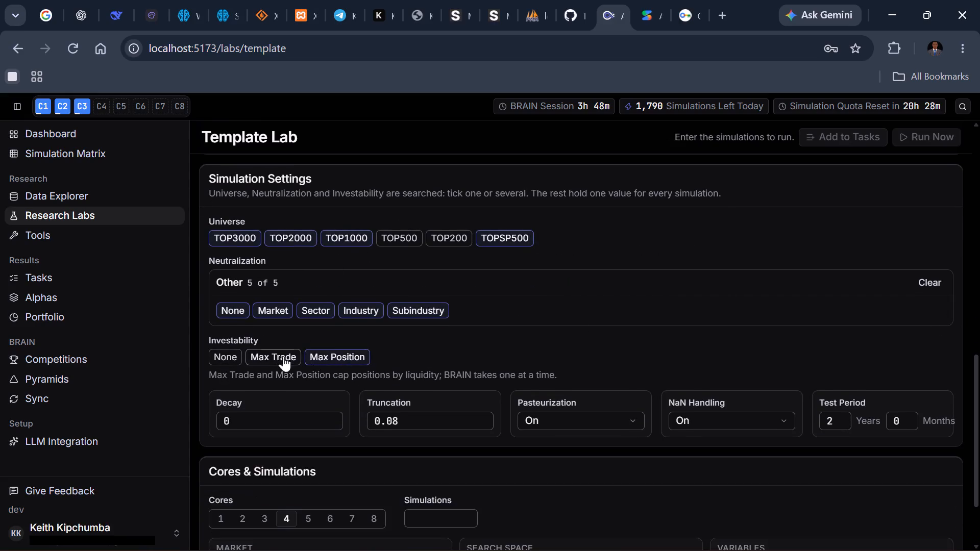
click(282, 356)
click(226, 359)
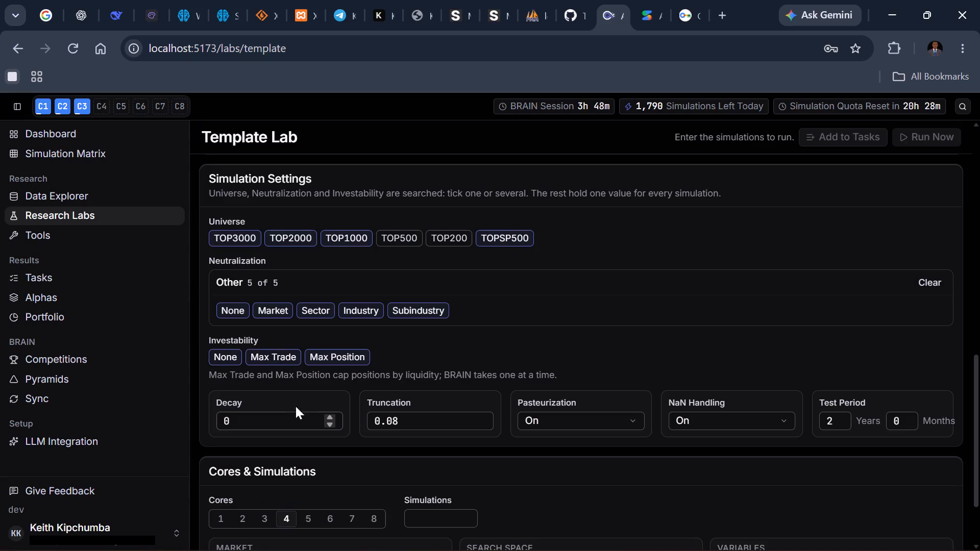
Set the number of simulations for the template run to 100.
scroll(602, 364, down, 2)
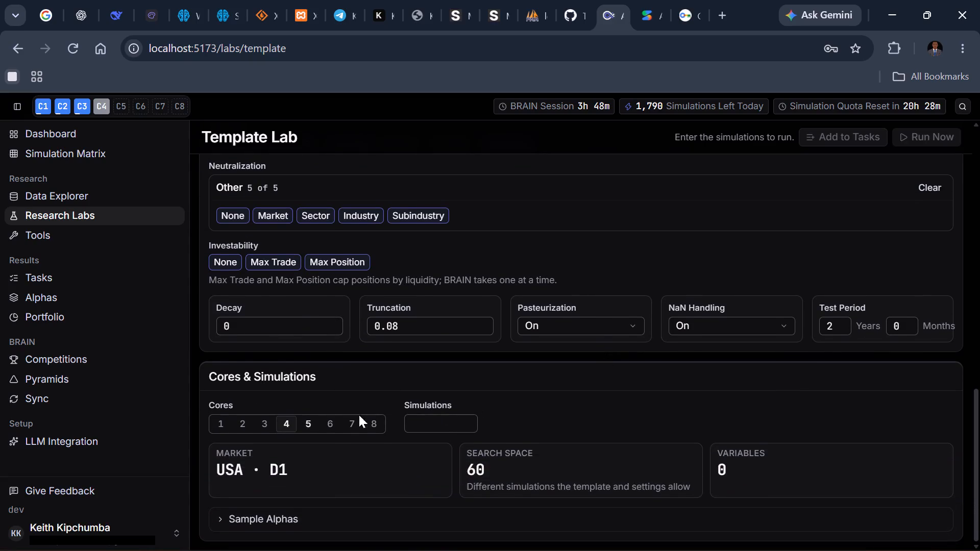
click(421, 421)
text(1000)
key(BackSpace)
Expand the sample alphas and copy the full expression of the first one, starting with group_rank.
scroll(622, 416, down, 4)
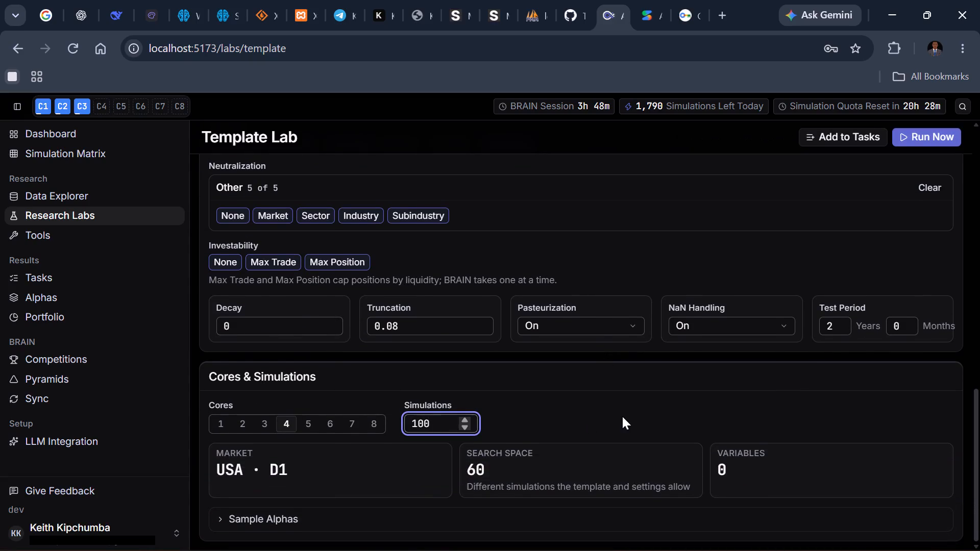
click(521, 514)
scroll(521, 514, down, 3)
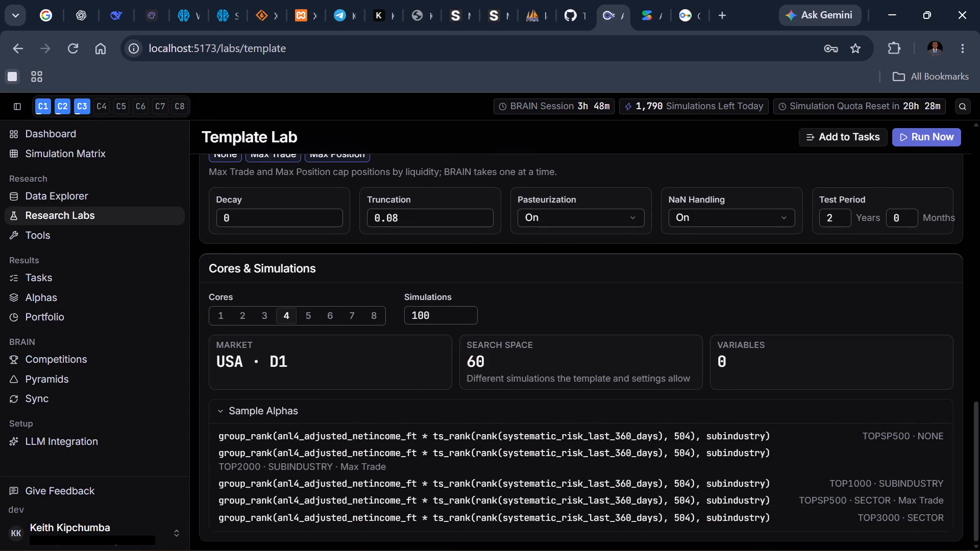
drag(217, 438, 416, 429)
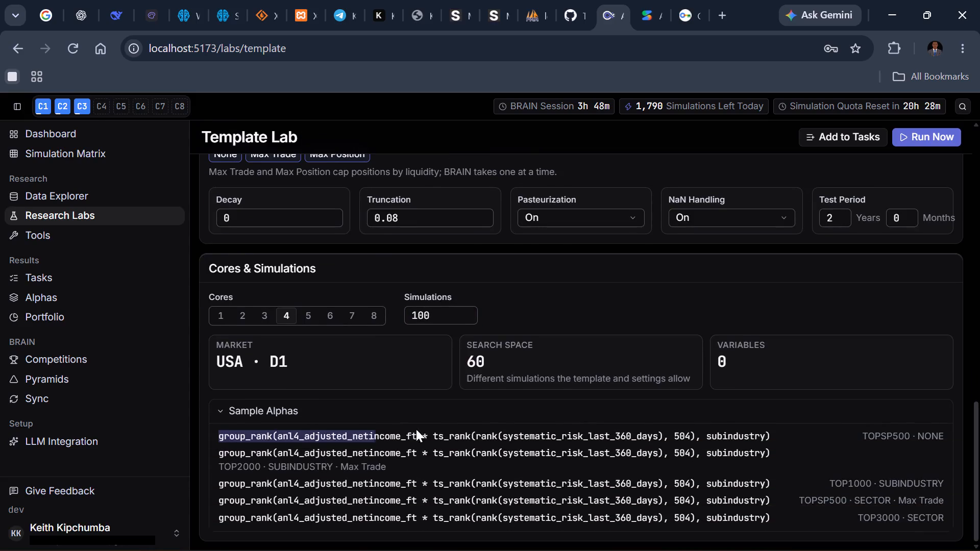
drag(416, 429, 641, 412)
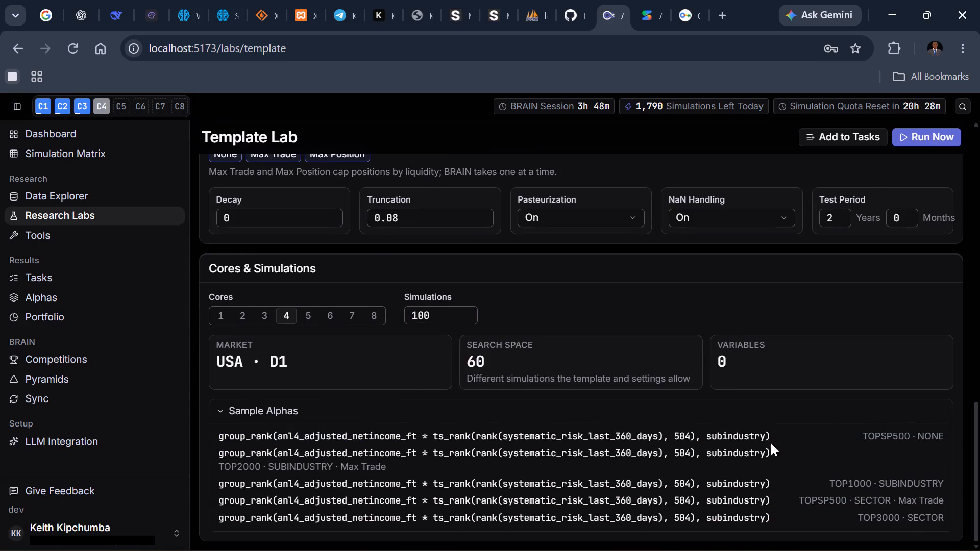
drag(770, 438, 317, 440)
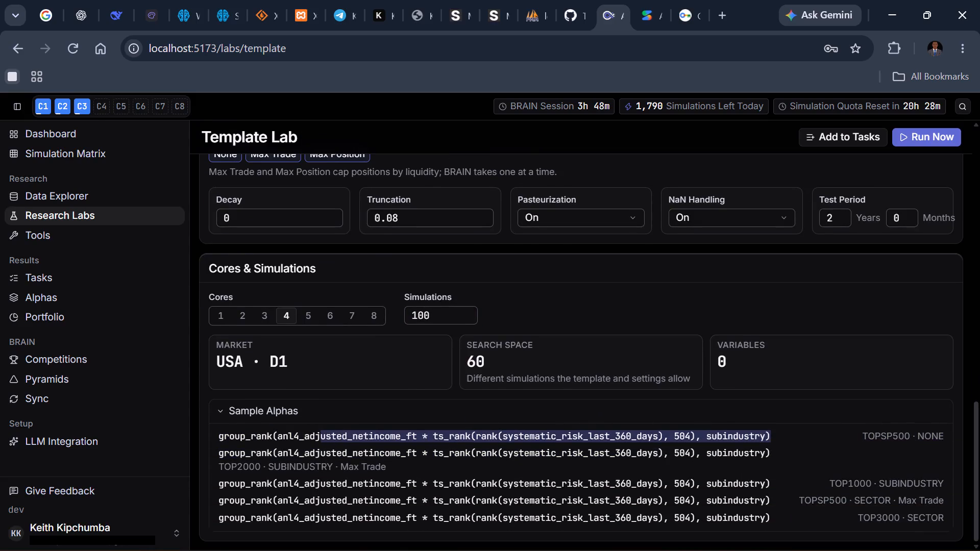
drag(317, 440, 218, 438)
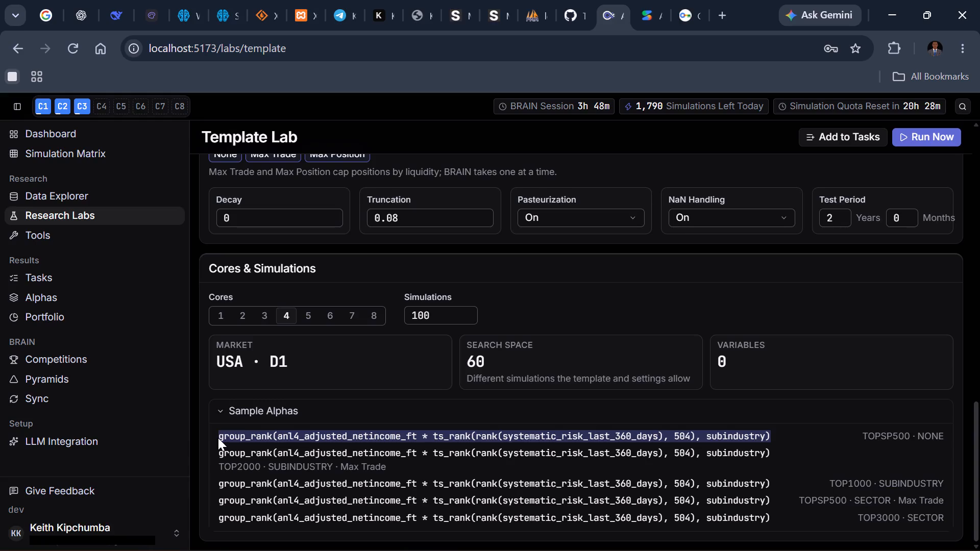
key(ctrl+c)
Start running the template's simulations immediately.
scroll(979, 248, up, 2)
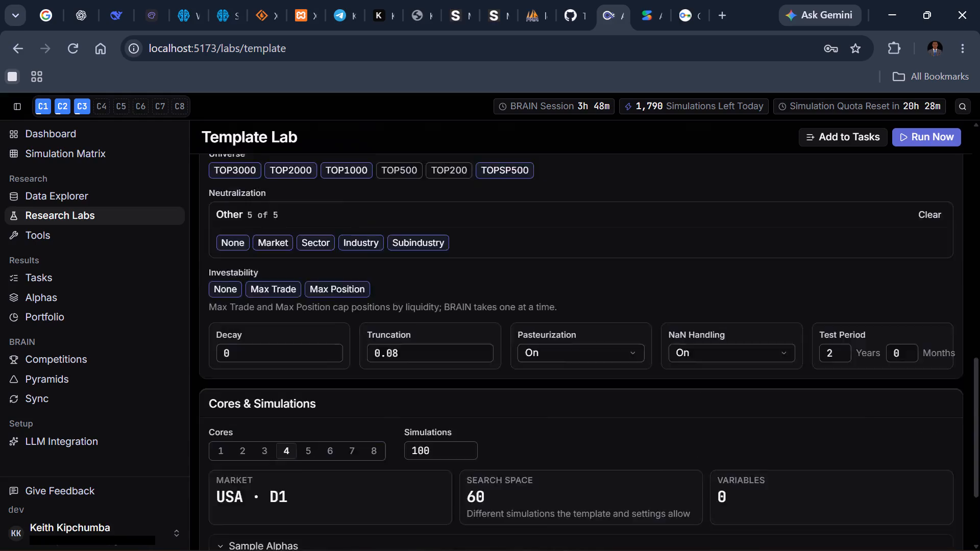
scroll(979, 248, up, 1)
click(932, 134)
Open the task list and look through the running tasks and the Fields Sampler results.
scroll(882, 292, down, 2)
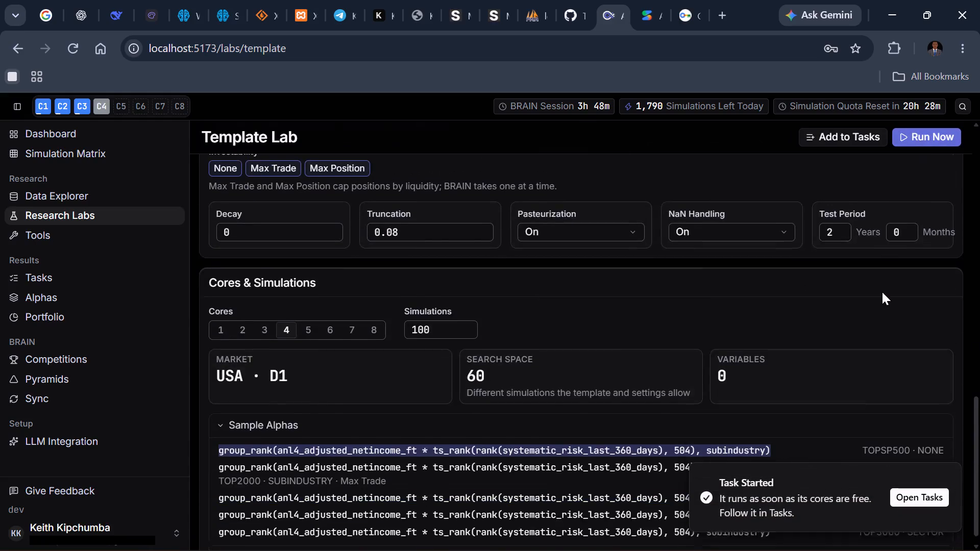
scroll(882, 292, down, 1)
click(912, 492)
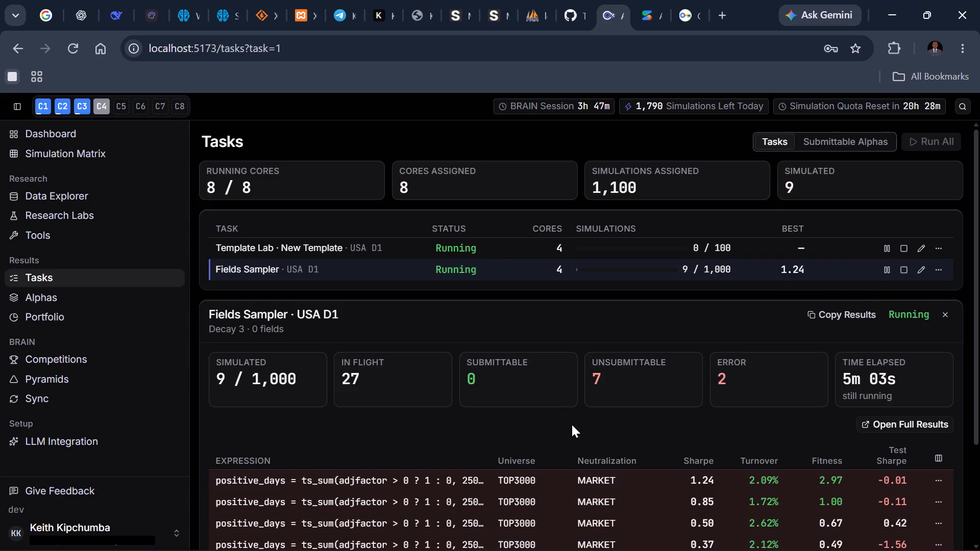
scroll(572, 424, down, 3)
scroll(574, 481, down, 2)
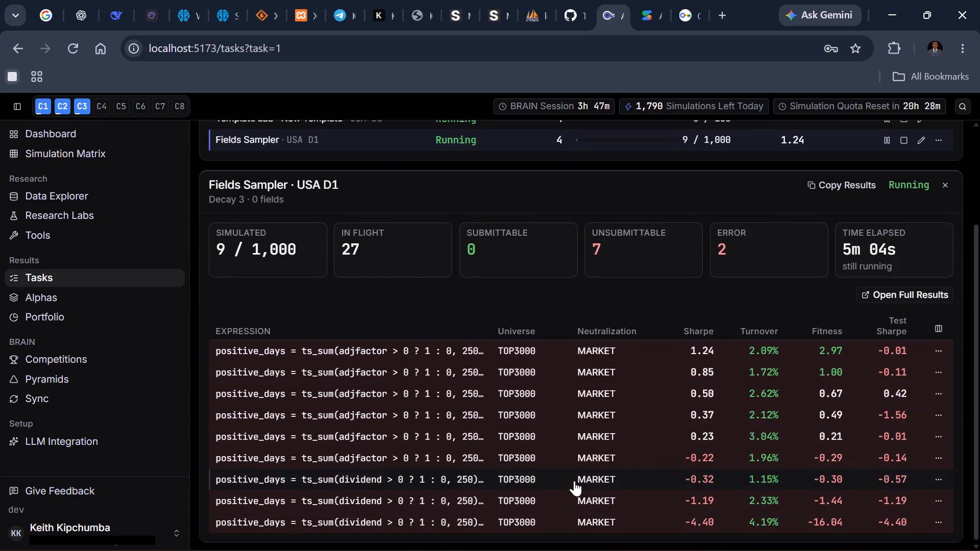
scroll(533, 246, up, 7)
Open the Evolution Lab from the research labs overview.
click(43, 217)
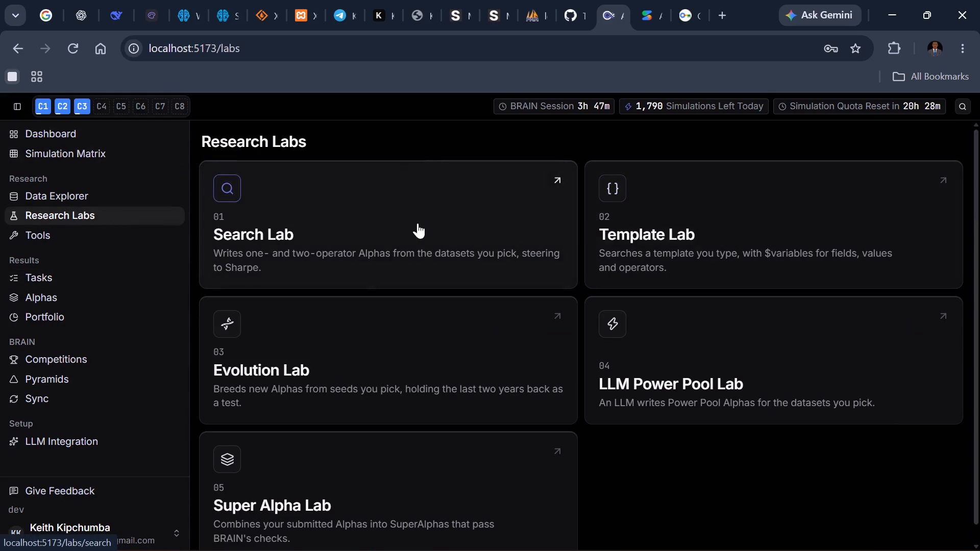
click(481, 336)
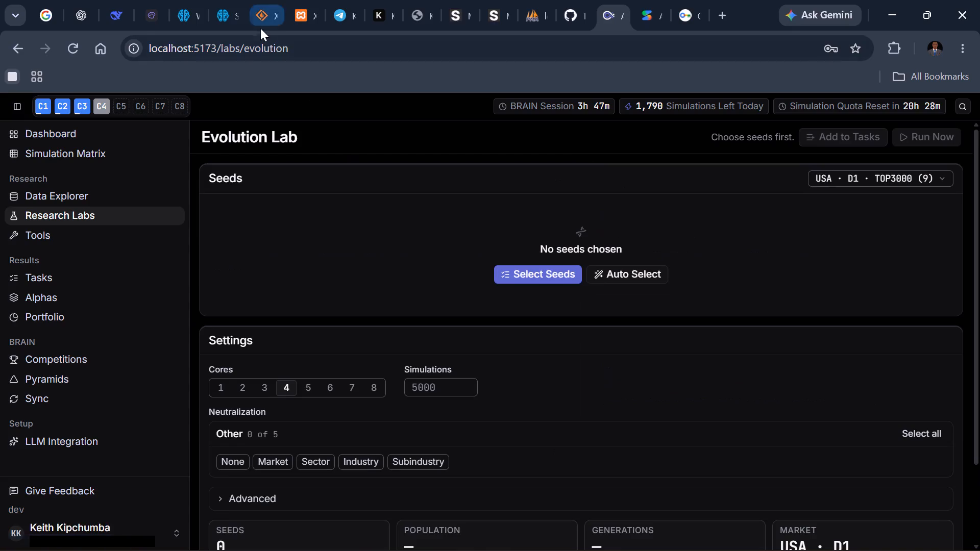
scroll(691, 360, down, 1)
scroll(633, 244, up, 3)
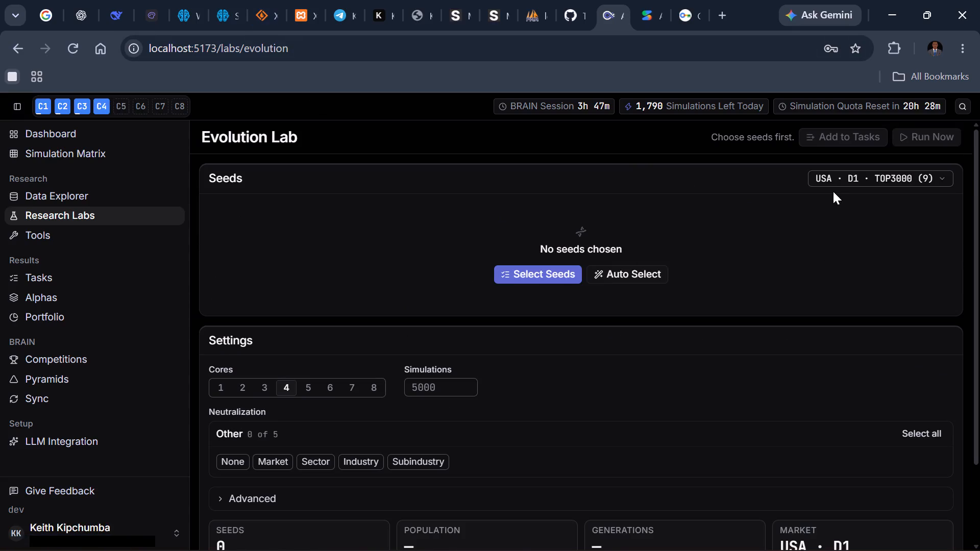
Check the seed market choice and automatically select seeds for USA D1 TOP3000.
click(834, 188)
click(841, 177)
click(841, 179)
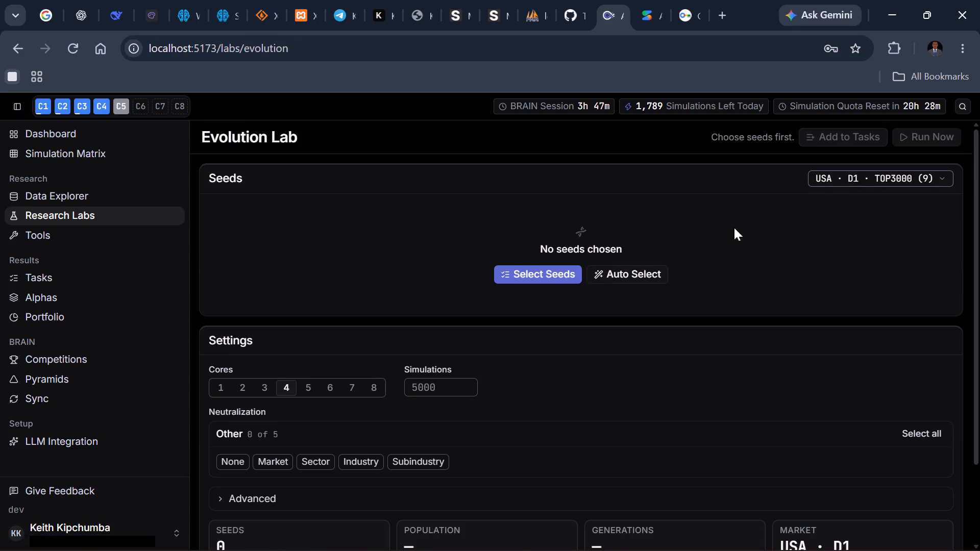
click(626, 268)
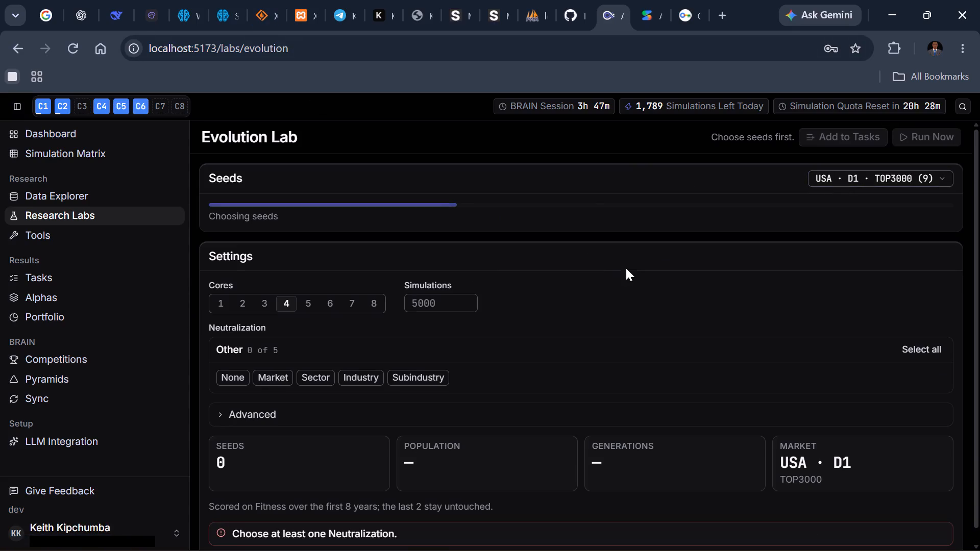
Set the evolution run to 1000 simulations and select all neutralization options.
click(428, 309)
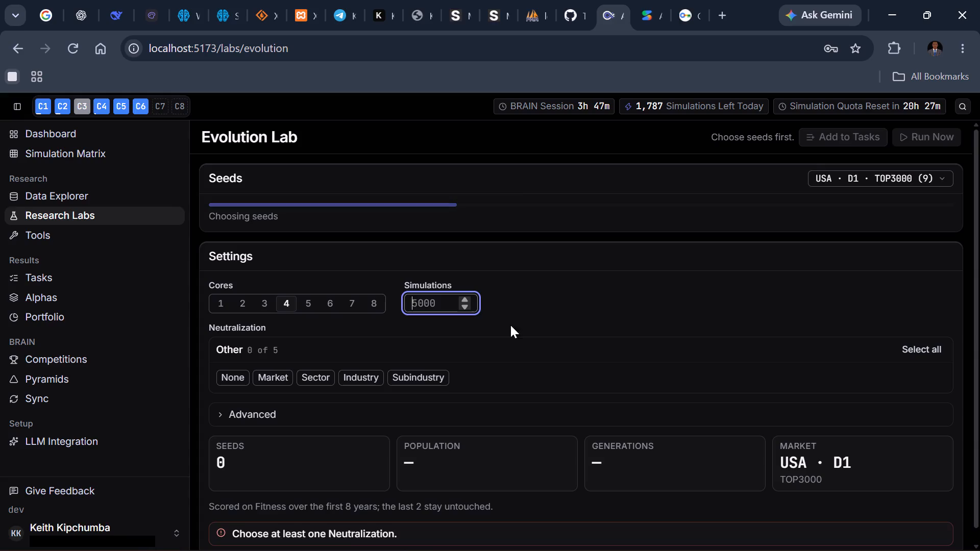
text(1000)
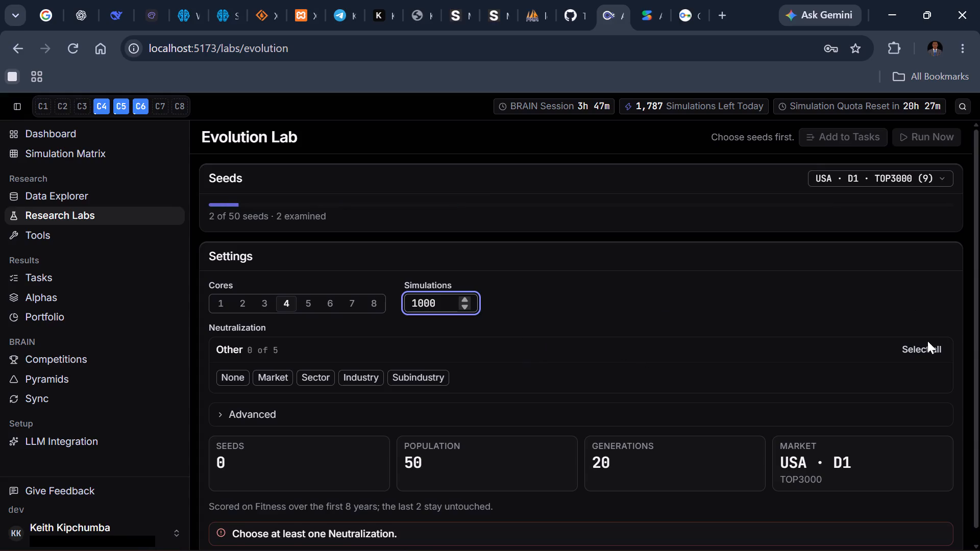
click(926, 343)
scroll(814, 411, down, 2)
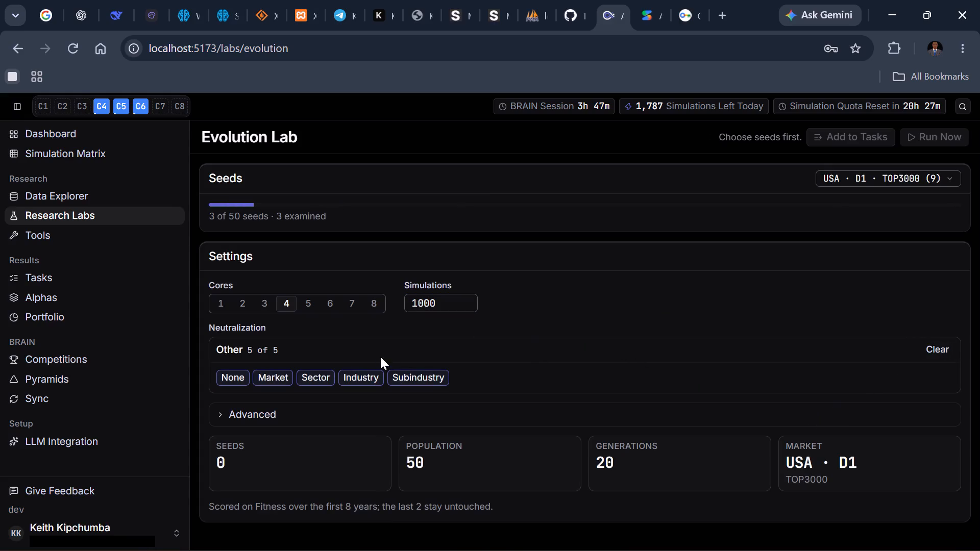
scroll(798, 420, down, 3)
scroll(678, 310, up, 2)
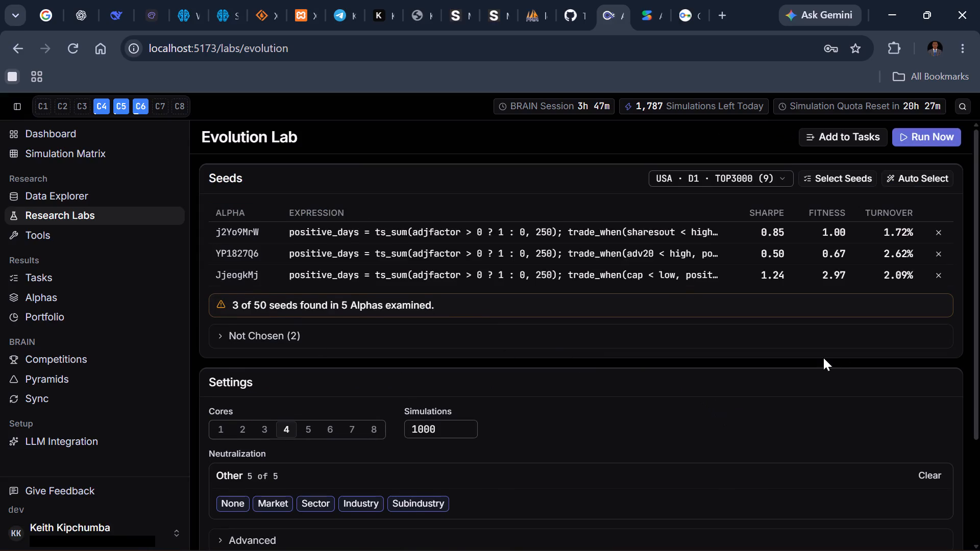
Expand the list of alphas not chosen as seeds to read why they were left out.
click(359, 341)
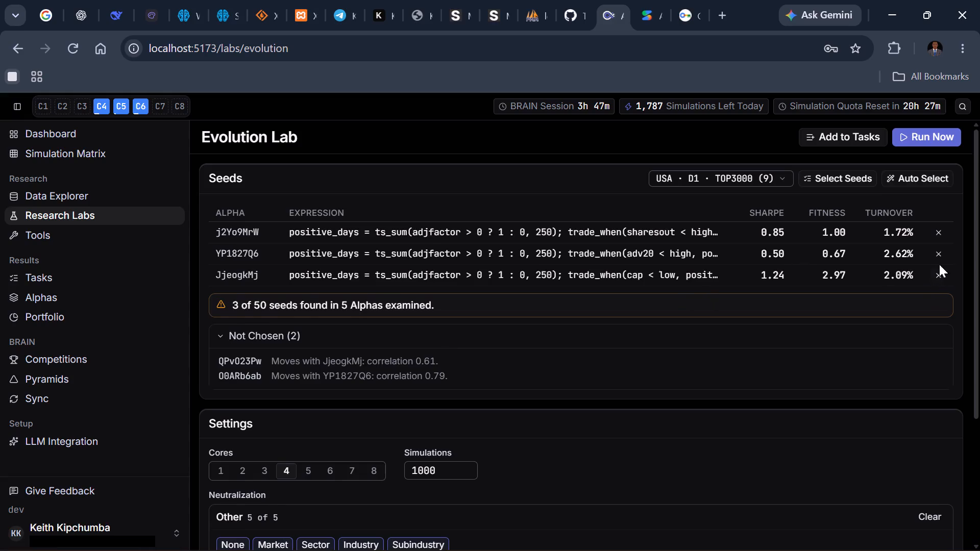
scroll(822, 252, up, 2)
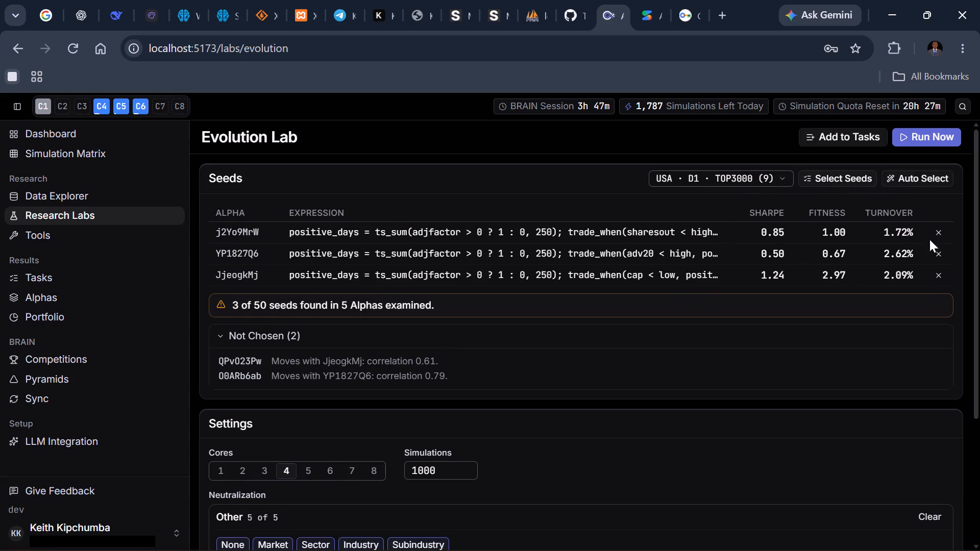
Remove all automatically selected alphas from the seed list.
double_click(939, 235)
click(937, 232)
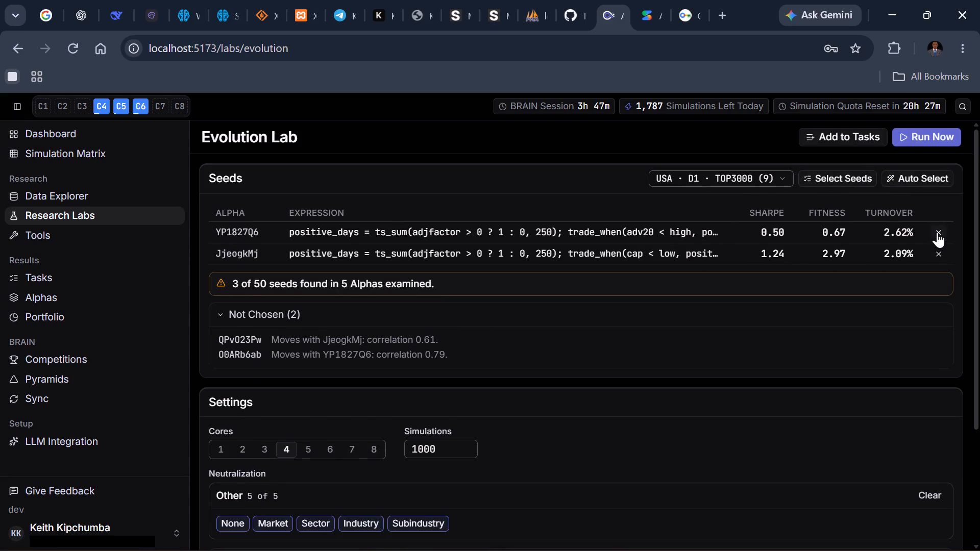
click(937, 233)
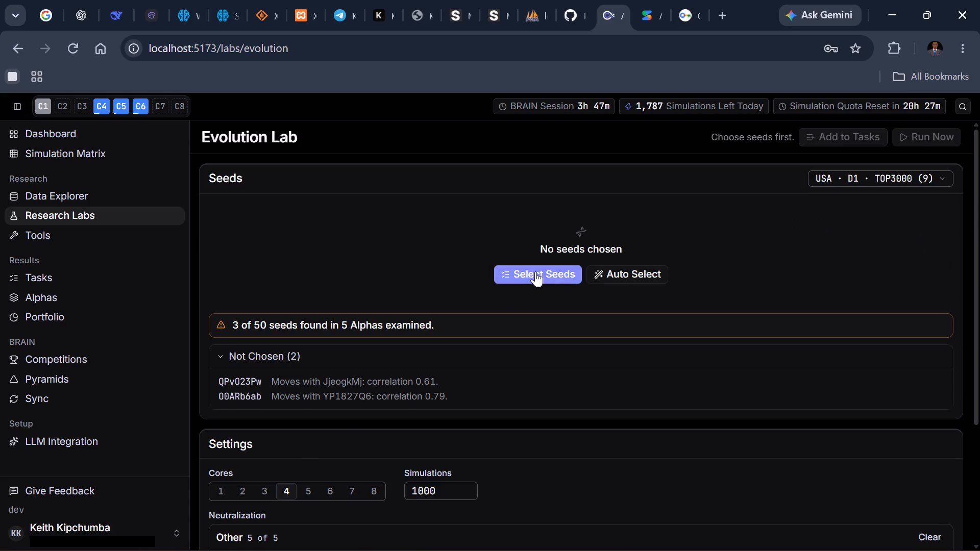
Open manual seed selection and examine the stored alphas' Sharpe, turnover, fitness, returns, drawdown and margin.
click(535, 271)
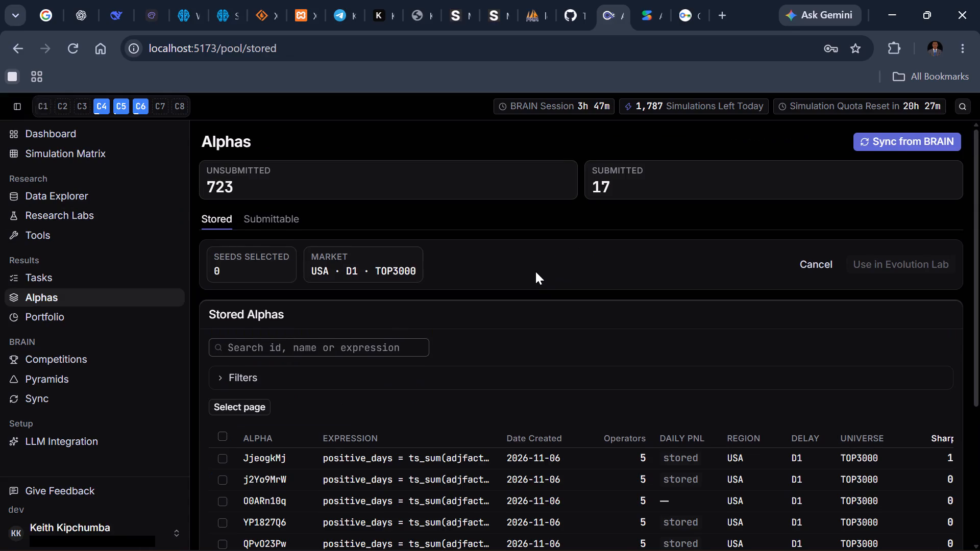
scroll(711, 363, down, 6)
scroll(637, 319, left, 2)
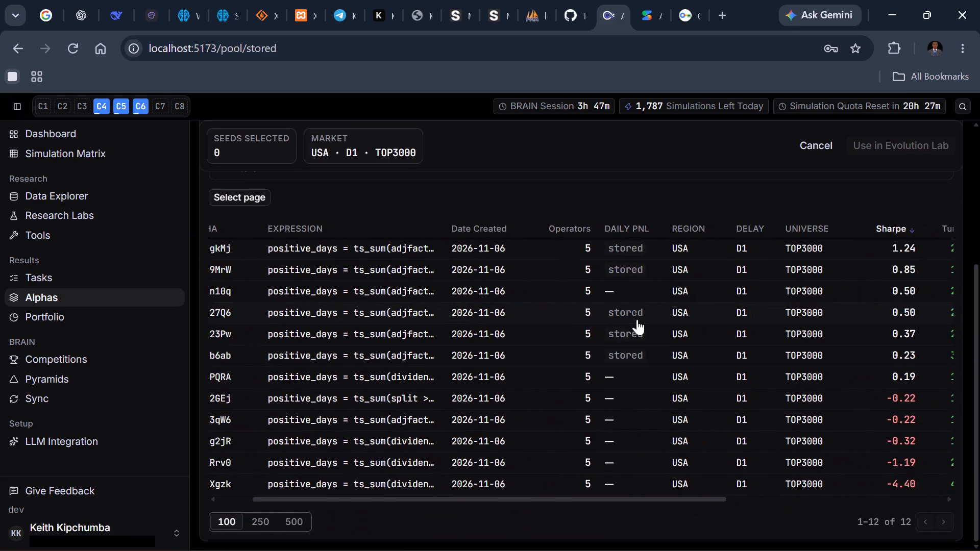
scroll(637, 319, left, 4)
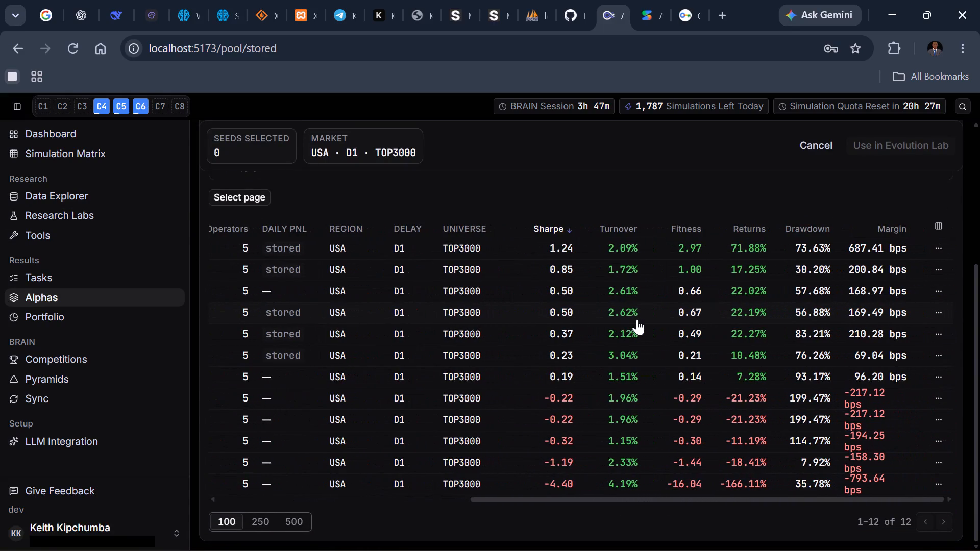
scroll(637, 319, left, 2)
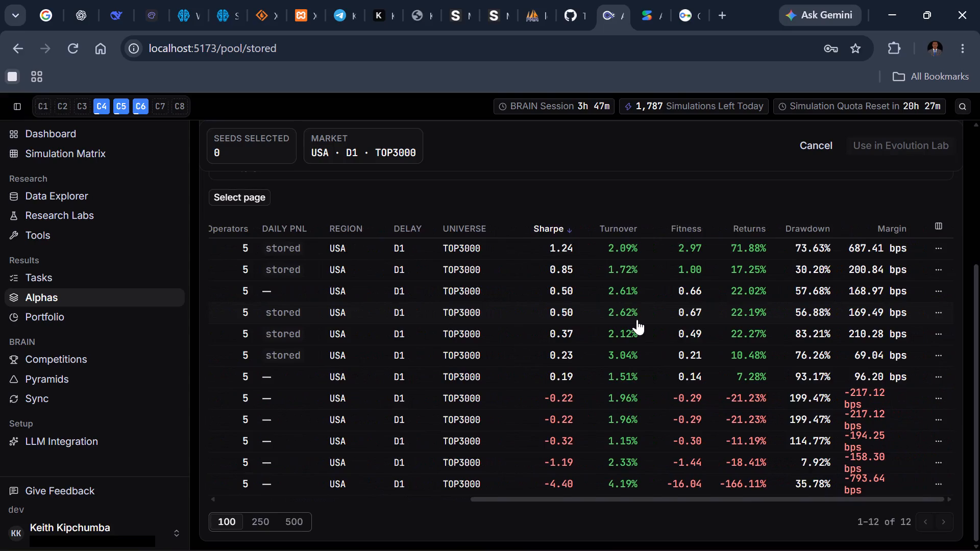
scroll(637, 319, left, 1)
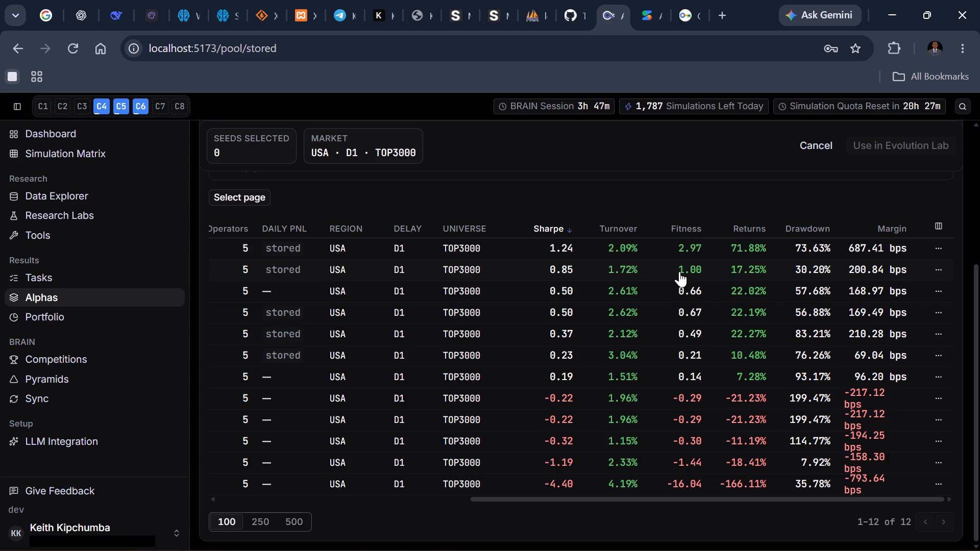
scroll(682, 297, down, 2)
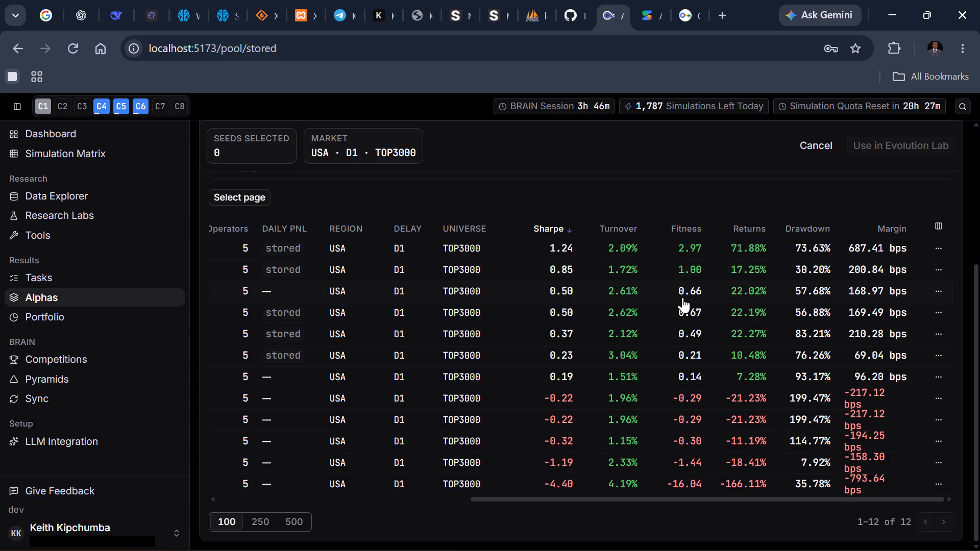
scroll(716, 367, down, 2)
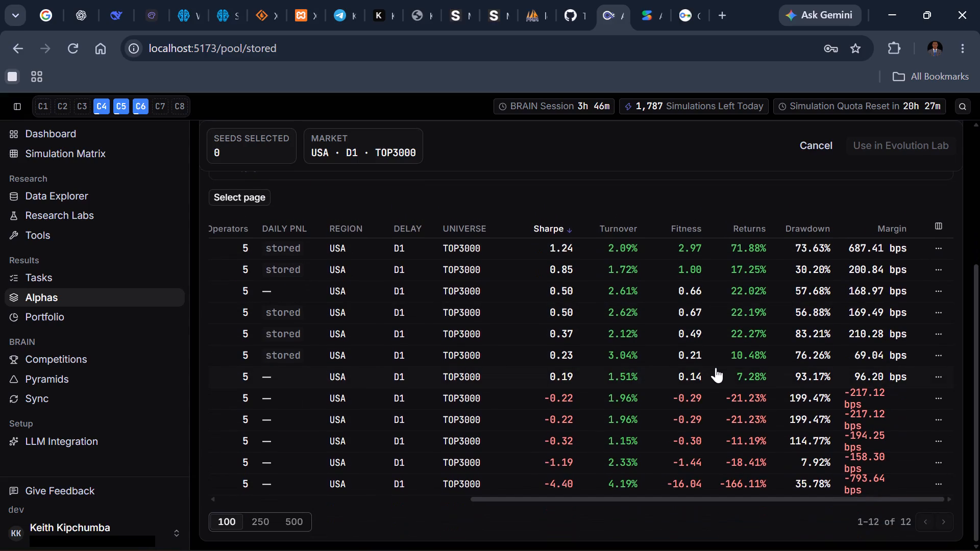
scroll(716, 367, down, 1)
scroll(679, 444, down, 2)
scroll(679, 444, left, 1)
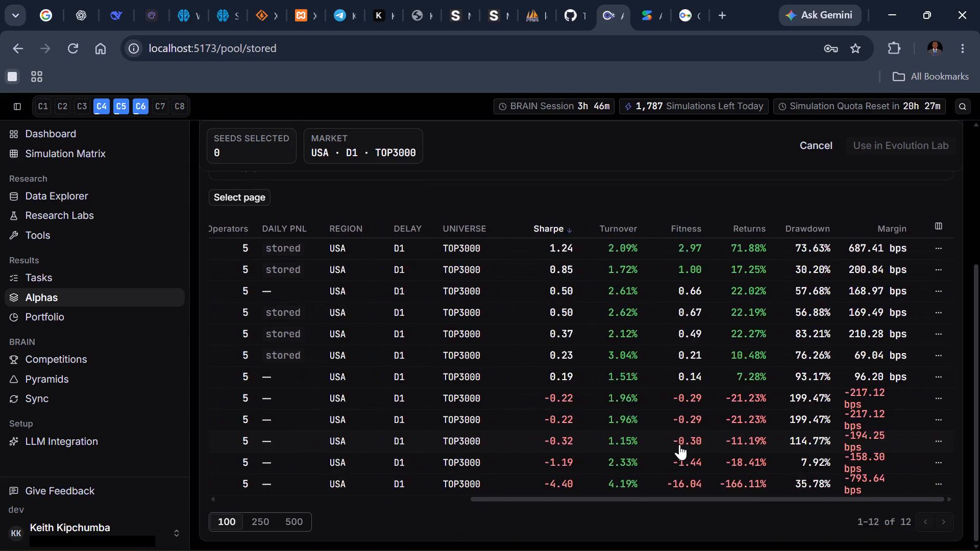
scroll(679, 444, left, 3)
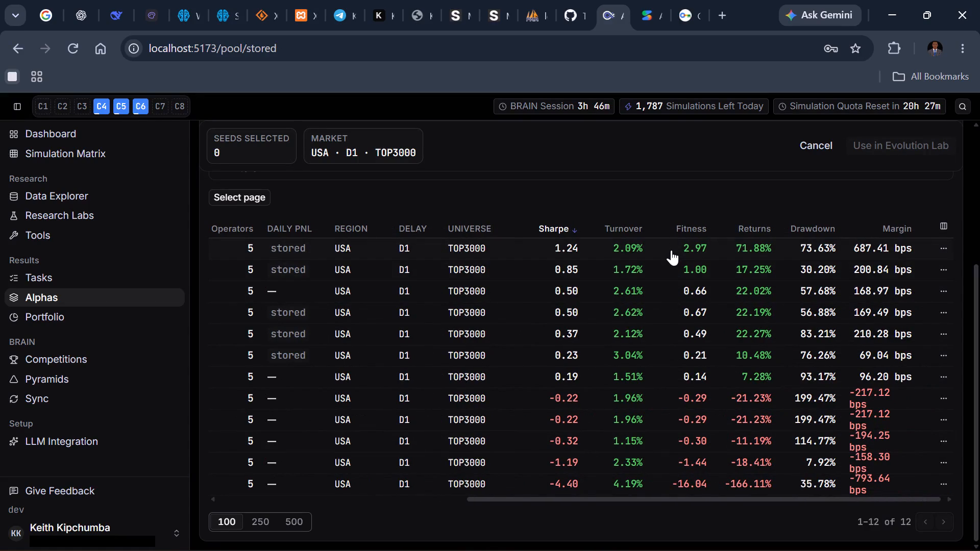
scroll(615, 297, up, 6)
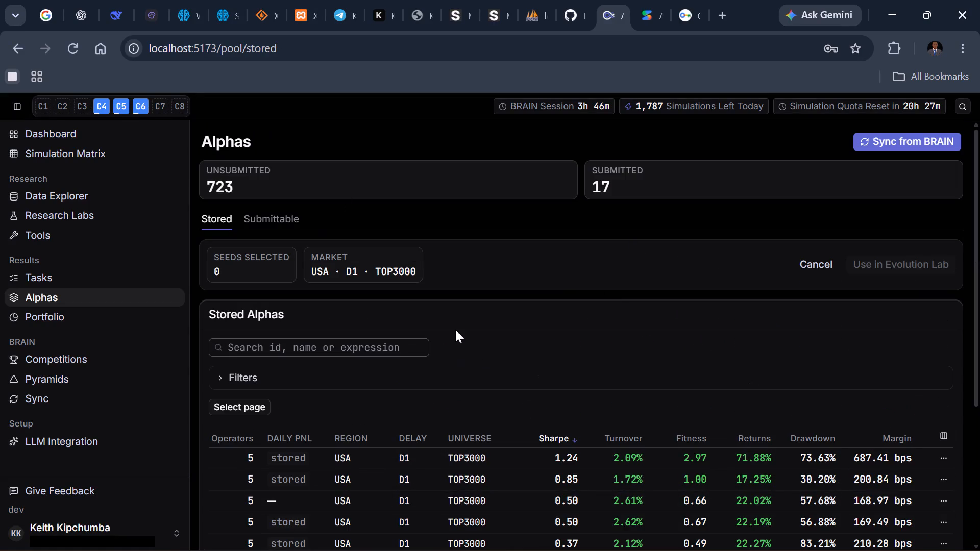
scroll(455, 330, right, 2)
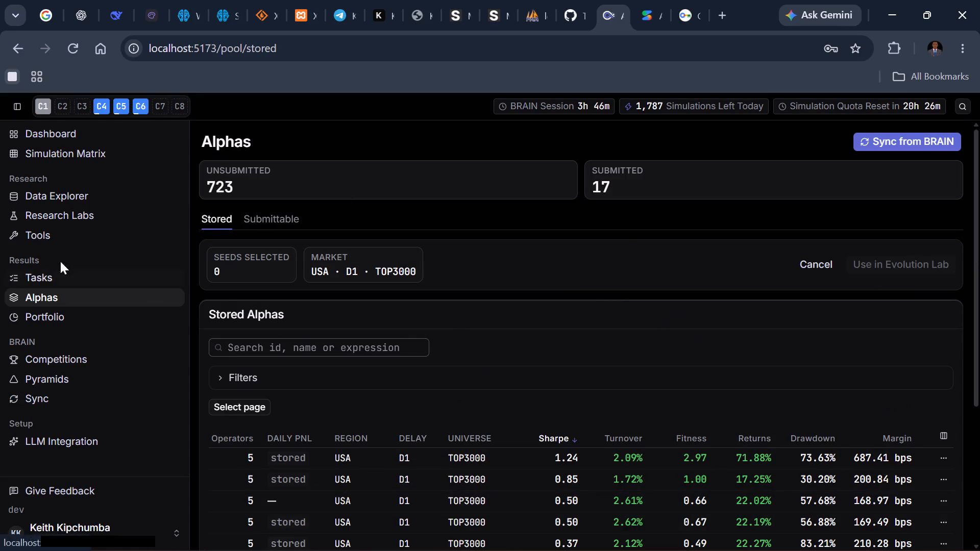
Switch to the submitted alphas on WorldQuant BRAIN and examine the code and simulation settings of the oldest ones.
click(225, 0)
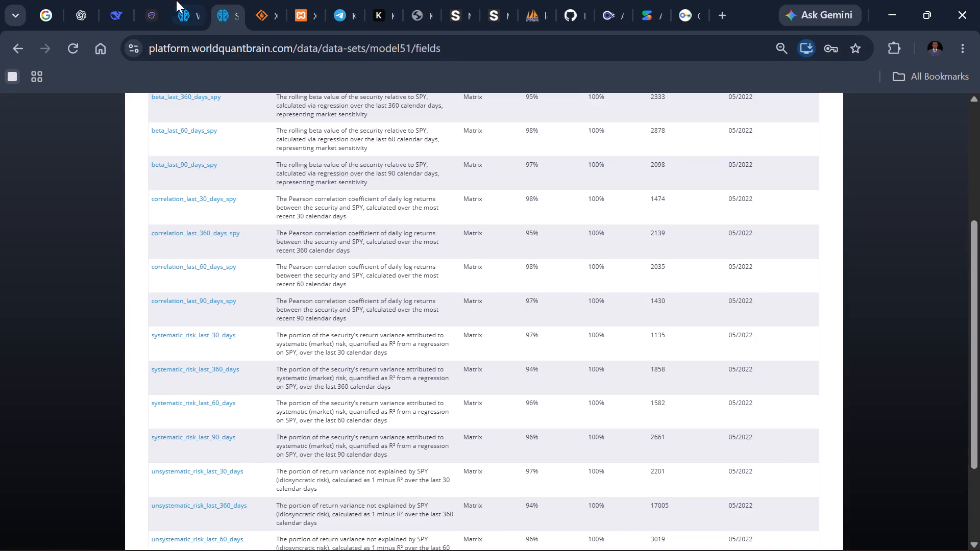
click(174, 0)
click(227, 228)
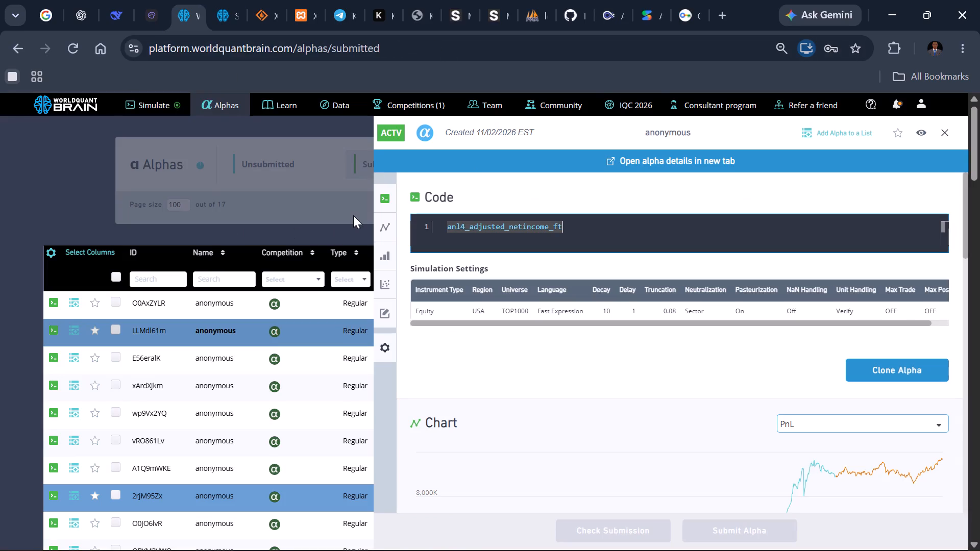
click(944, 133)
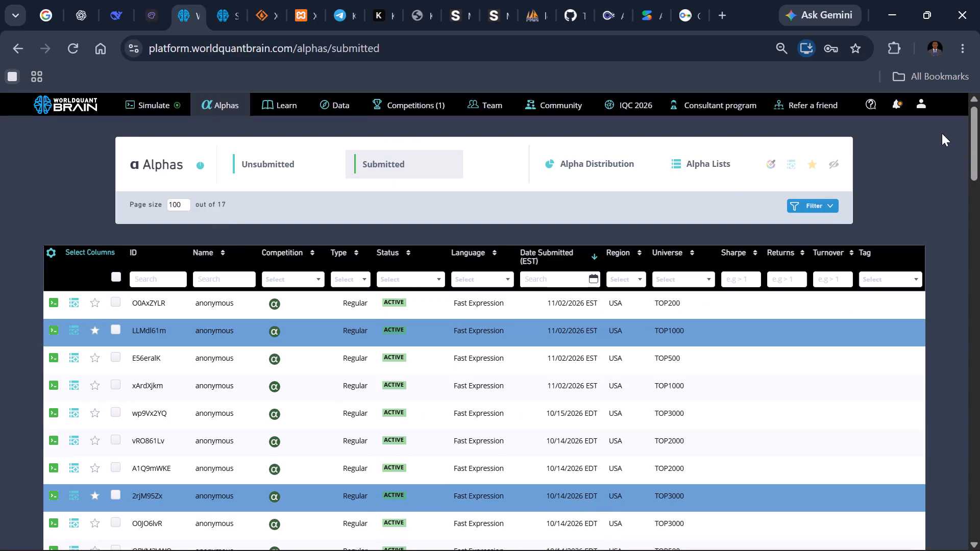
scroll(488, 272, down, 5)
scroll(465, 272, up, 1)
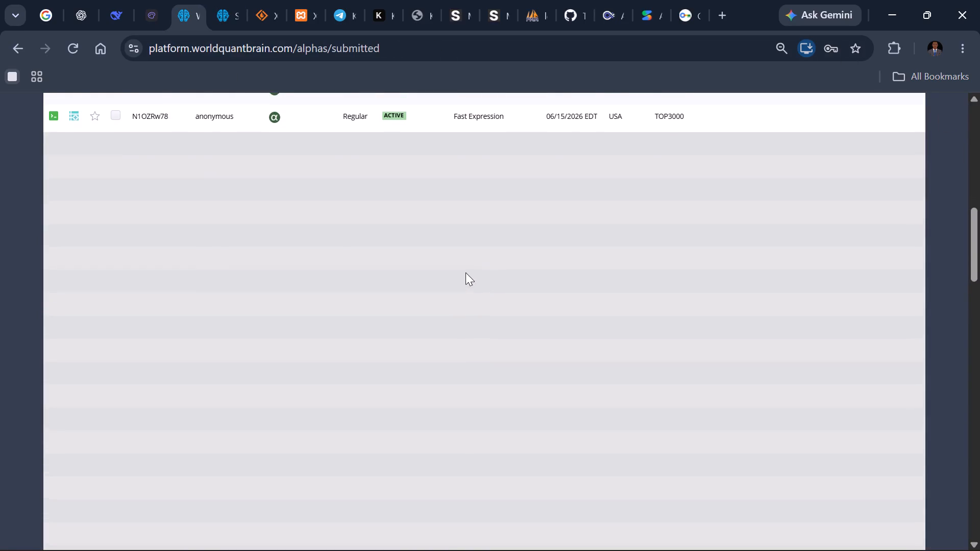
scroll(465, 272, up, 2)
click(454, 294)
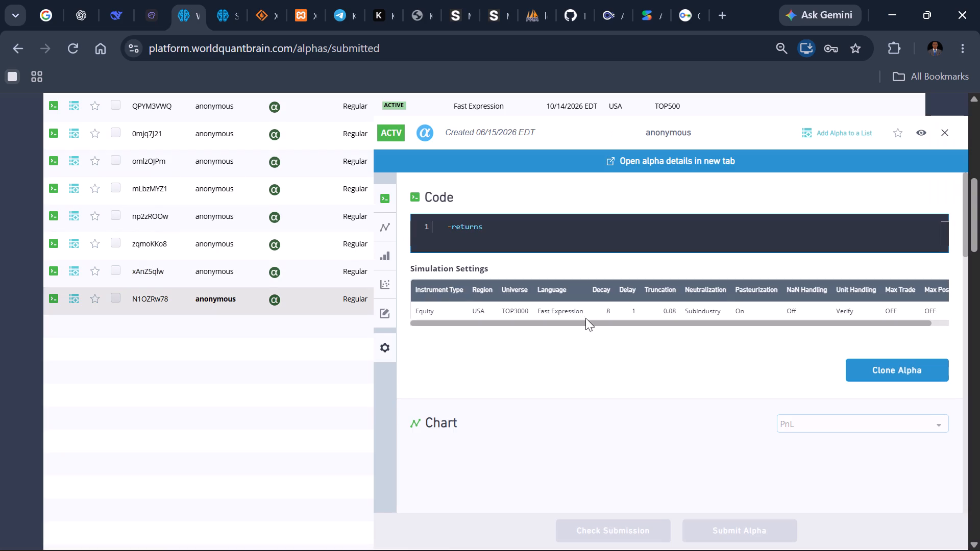
click(216, 264)
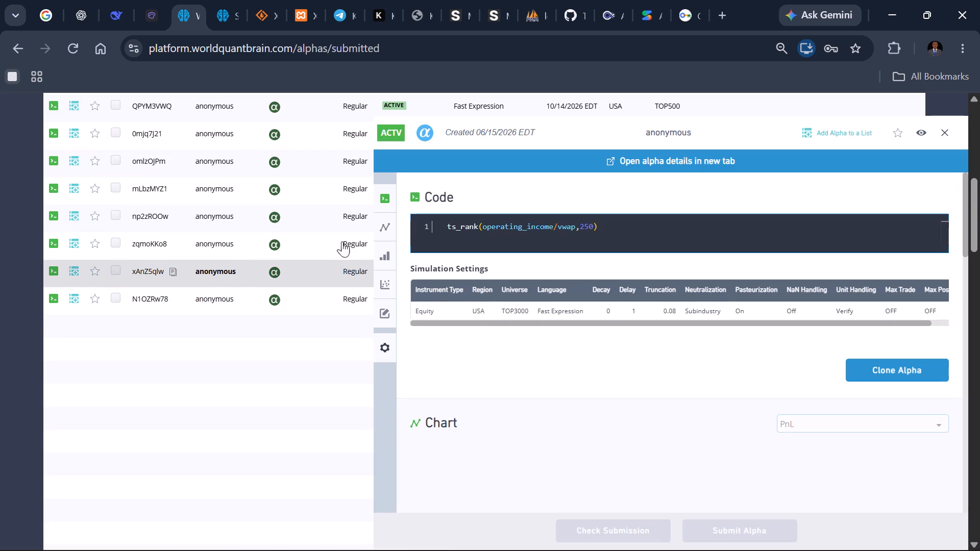
click(247, 241)
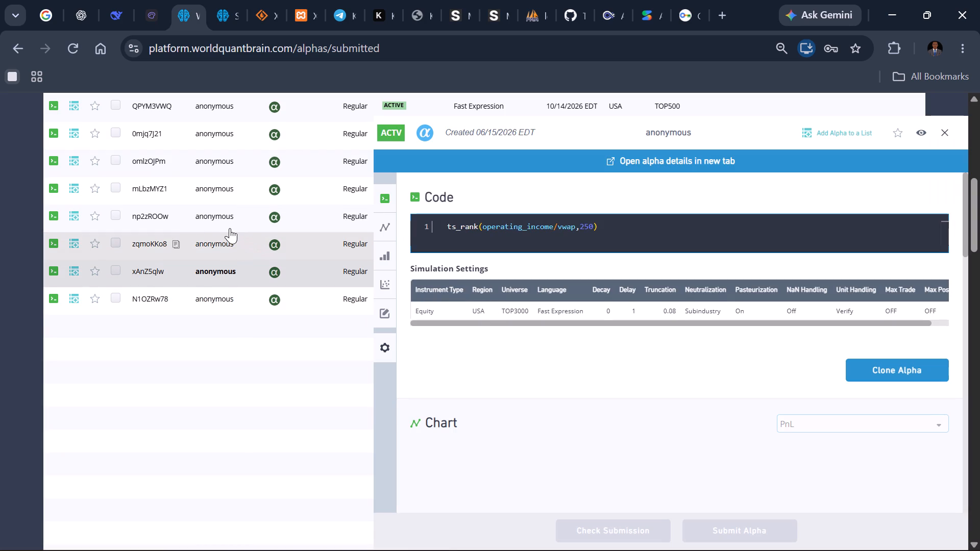
click(217, 213)
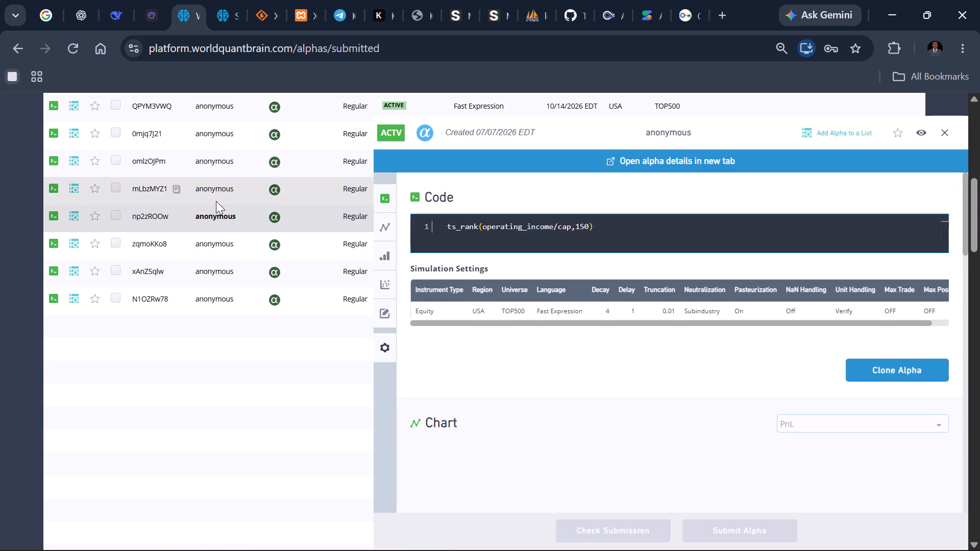
Open submitted alpha mLbzMYZ1 and copy its full code expression.
click(215, 195)
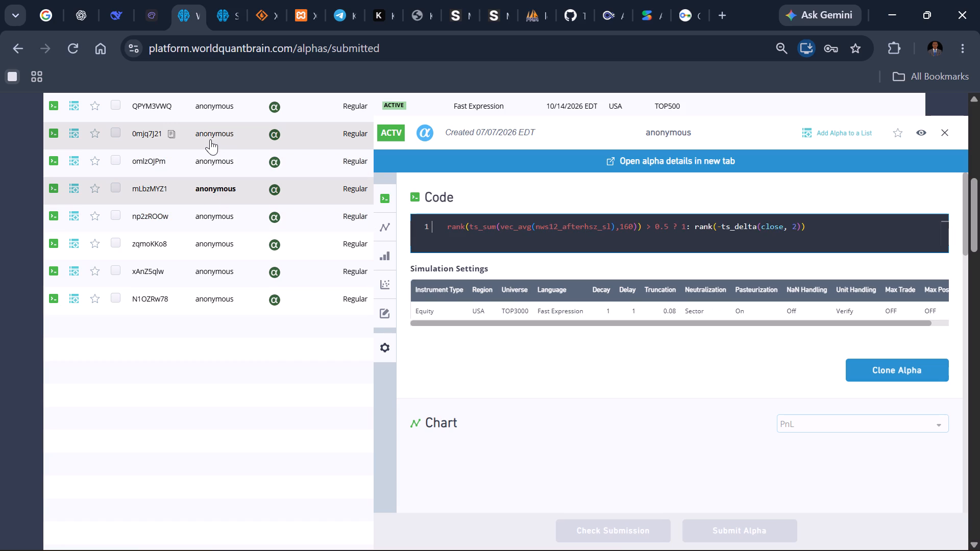
drag(811, 228, 810, 228)
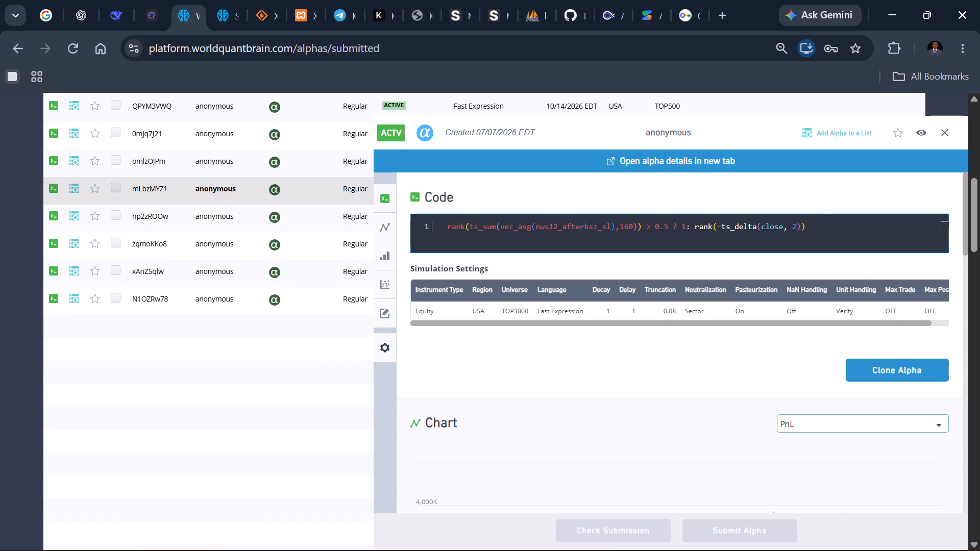
drag(810, 228, 450, 226)
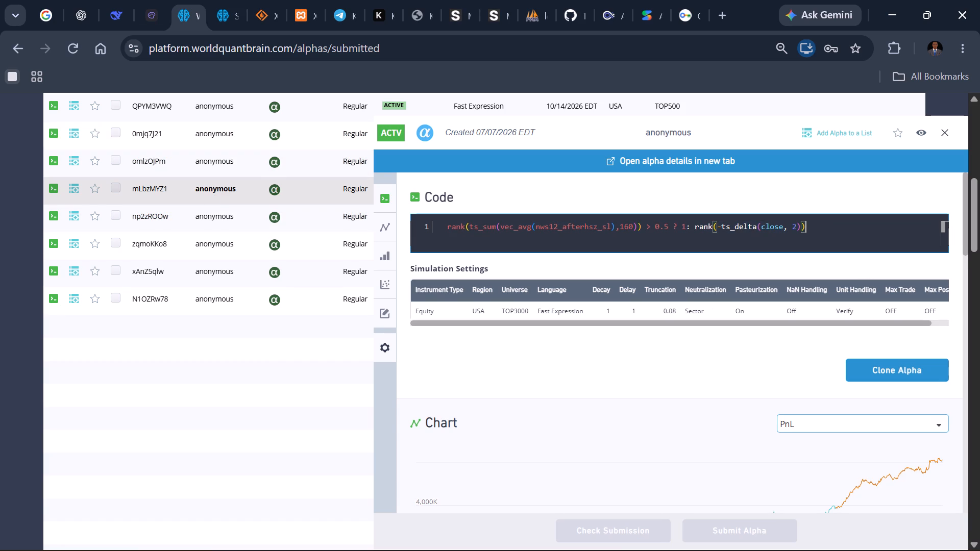
drag(450, 226, 447, 229)
click(446, 229)
drag(446, 229, 595, 229)
drag(806, 229, 665, 232)
drag(665, 232, 563, 211)
drag(830, 224, 456, 229)
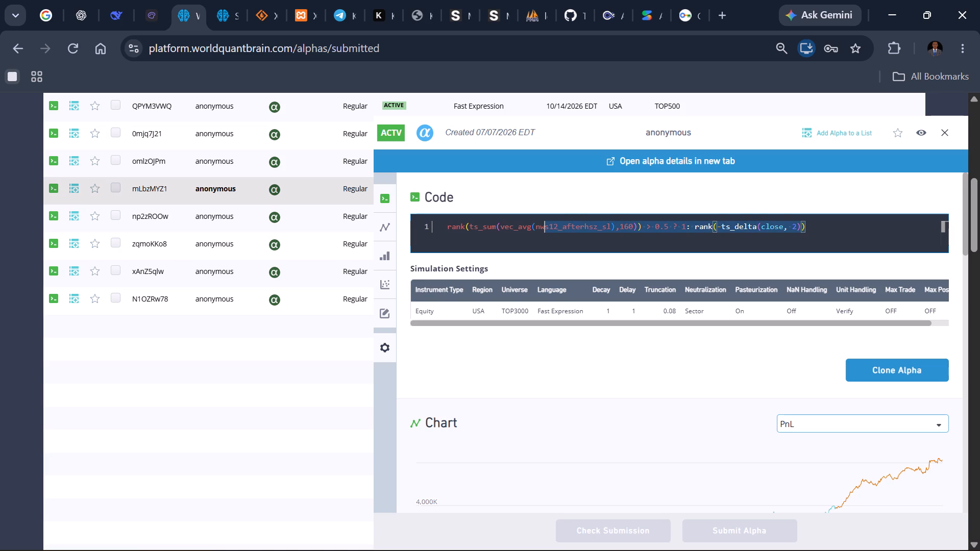
drag(456, 229, 435, 224)
key(ctrl+c)
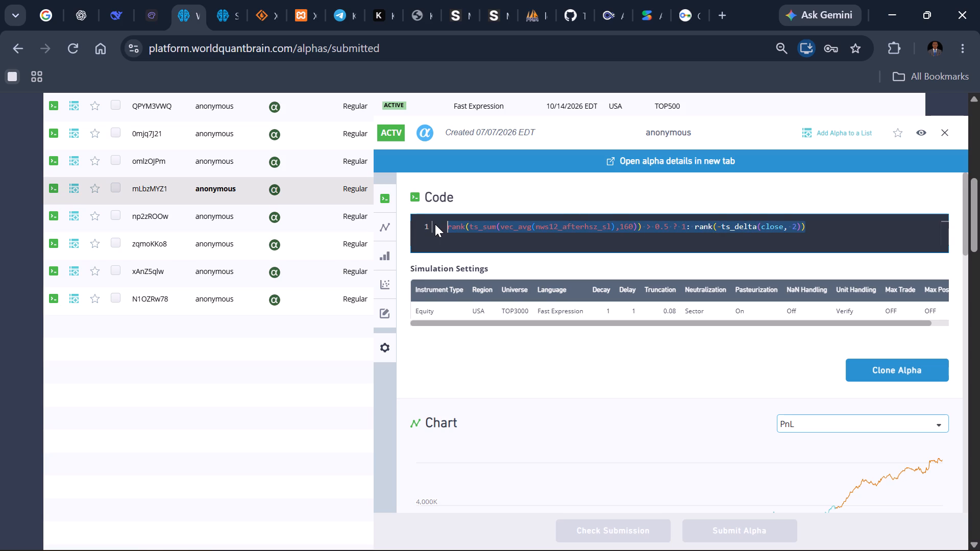
Examine alpha mLbzMYZ1's yearly performance and its in-sample (IS) summary.
scroll(664, 238, down, 1)
scroll(695, 399, down, 1)
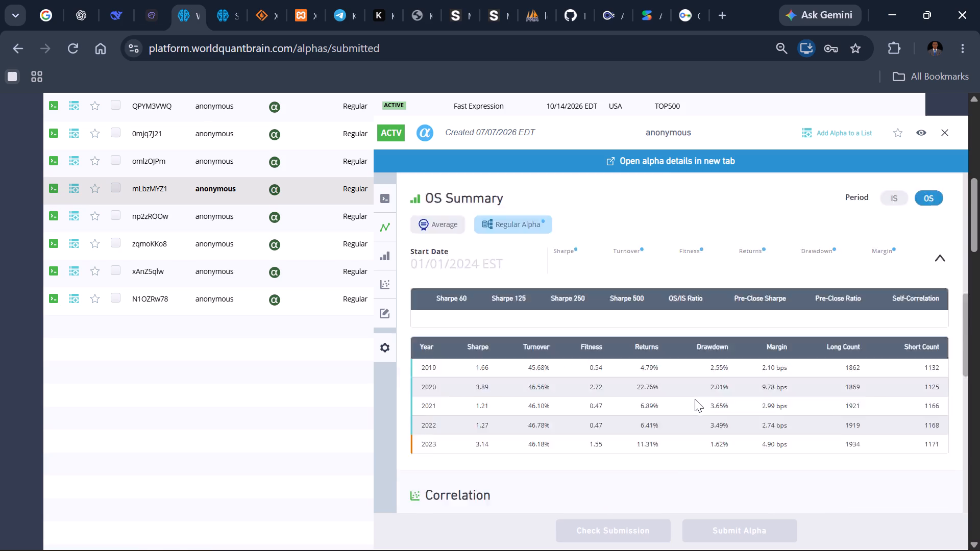
scroll(695, 399, down, 3)
scroll(695, 399, up, 6)
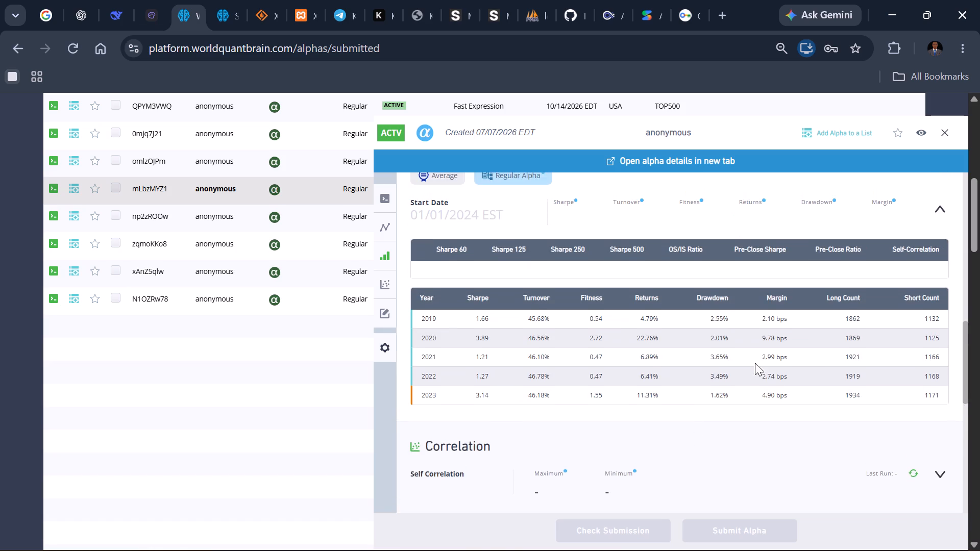
scroll(797, 336, up, 2)
click(896, 417)
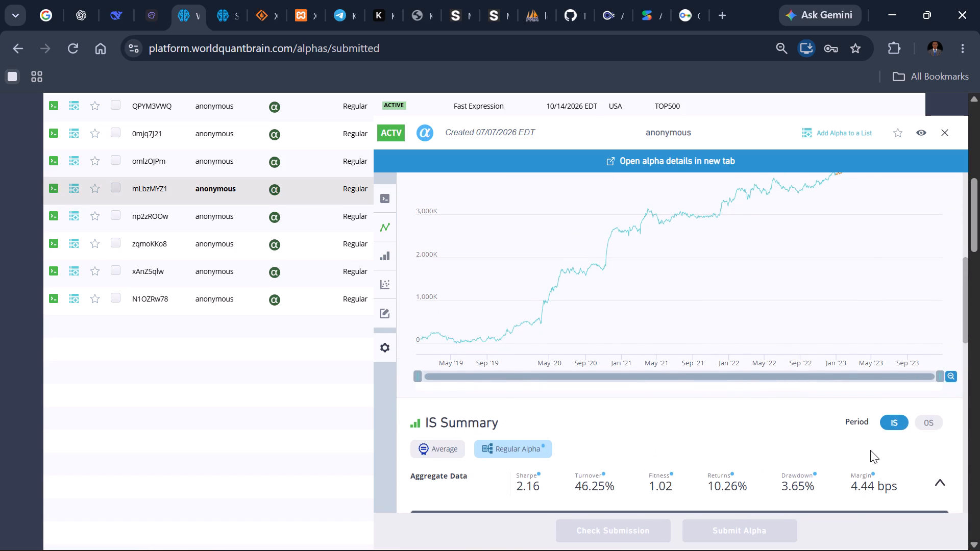
scroll(870, 450, down, 1)
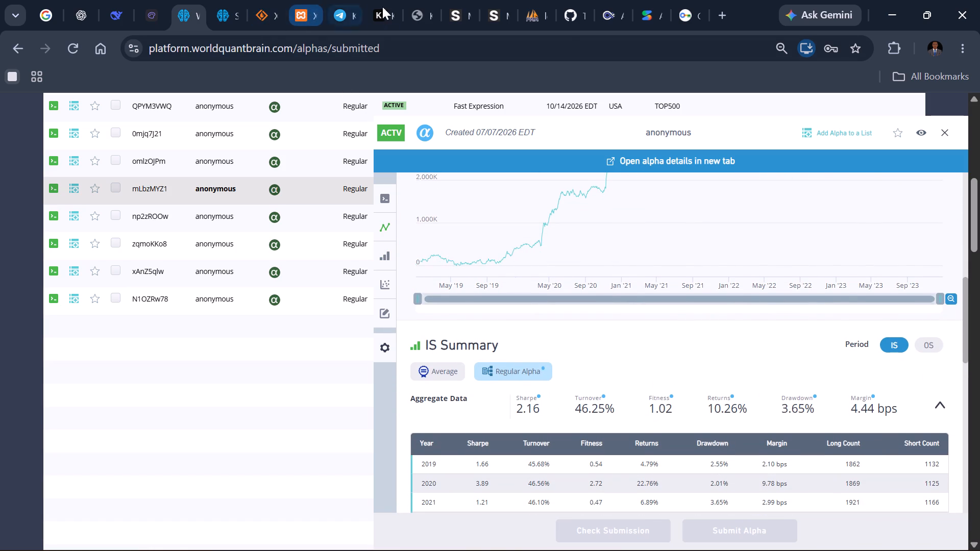
Switch back to alpha-harness and look at the Fields Sampler and Settings Sampler tools.
click(598, 11)
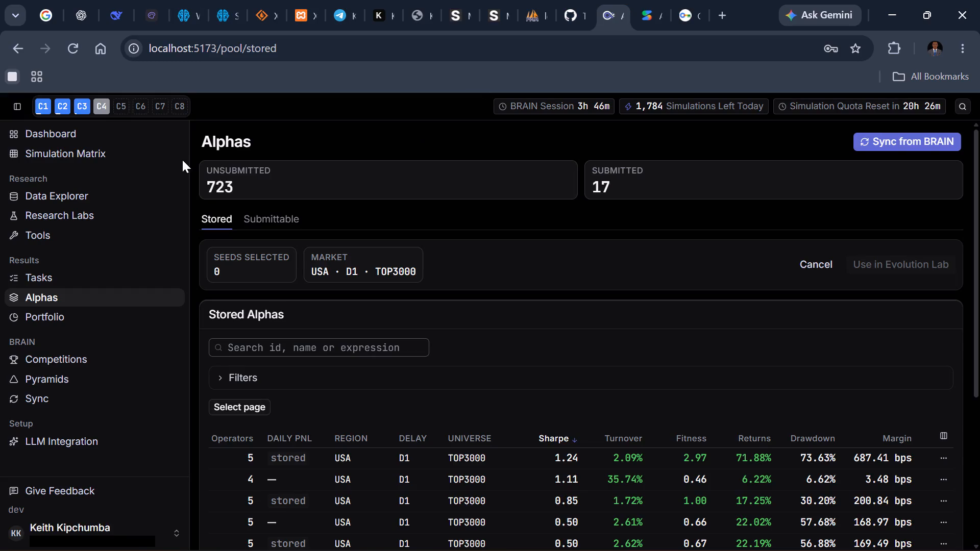
click(35, 231)
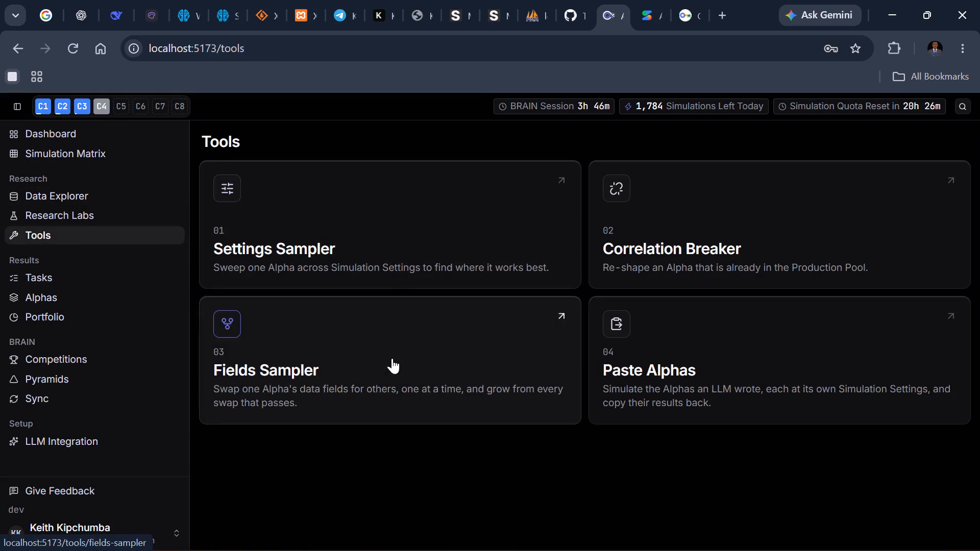
click(448, 348)
click(368, 223)
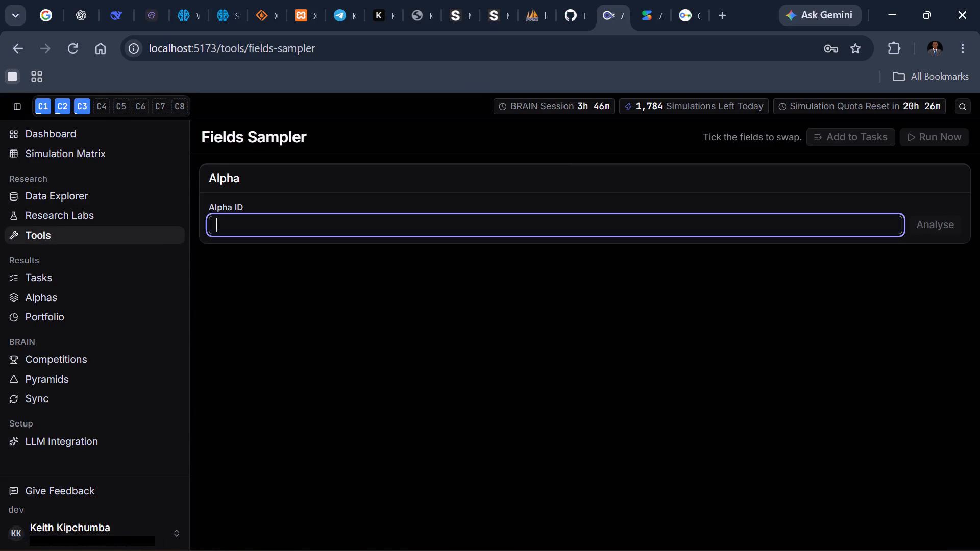
click(96, 234)
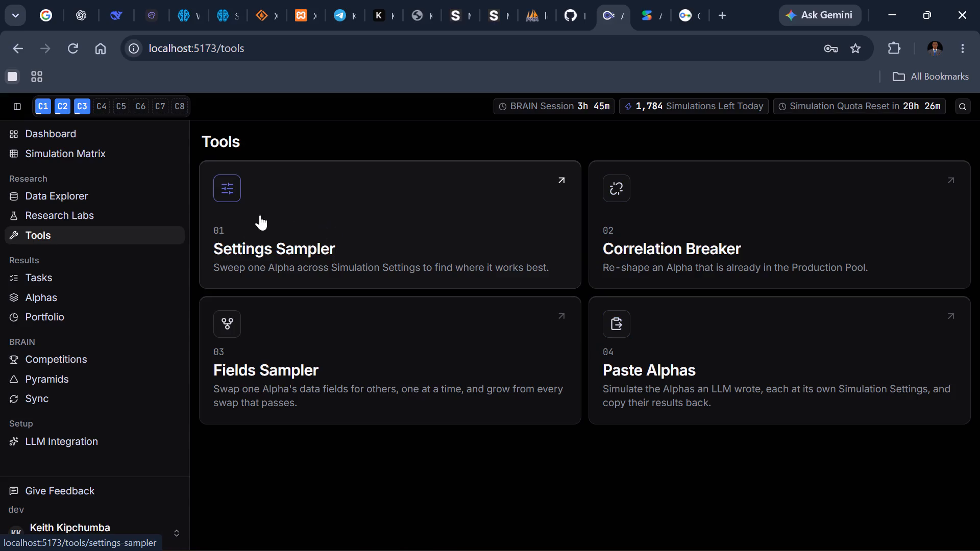
click(431, 222)
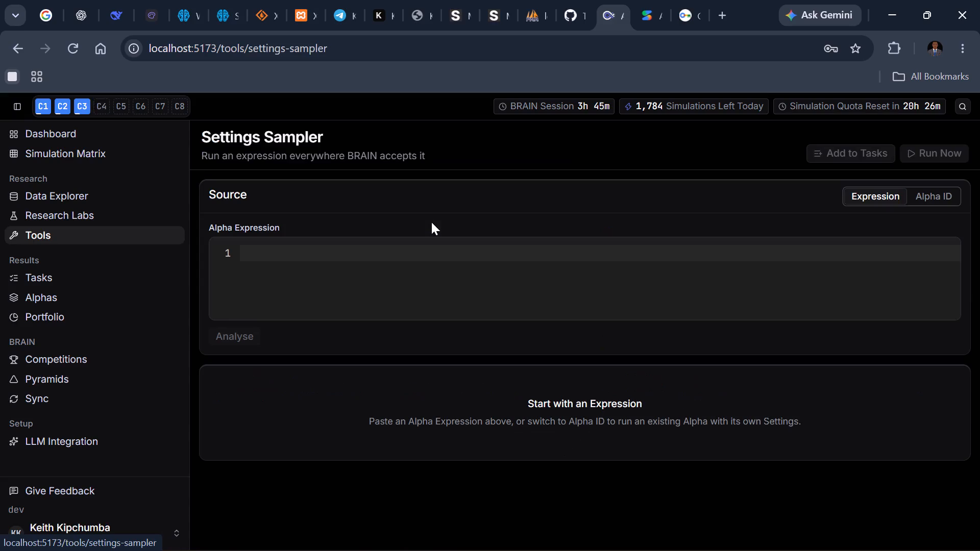
click(103, 239)
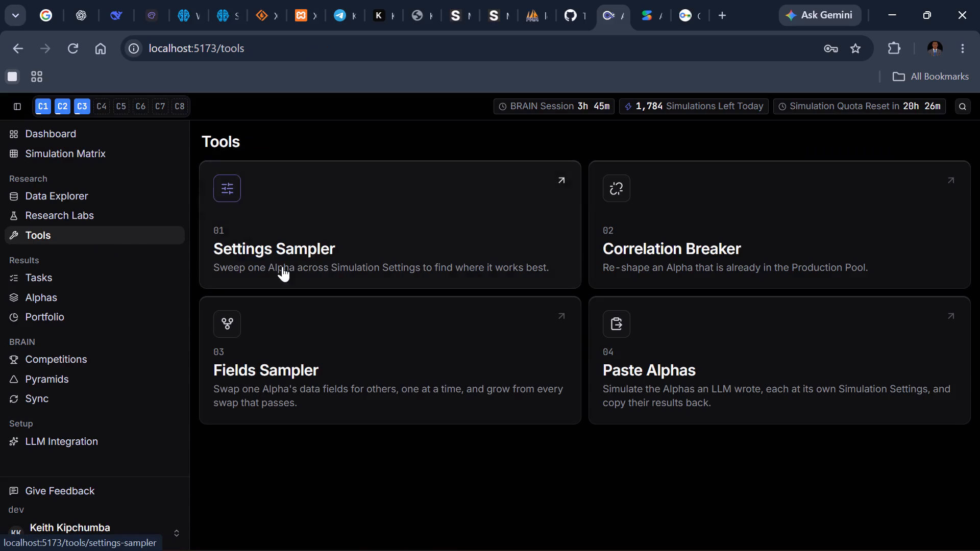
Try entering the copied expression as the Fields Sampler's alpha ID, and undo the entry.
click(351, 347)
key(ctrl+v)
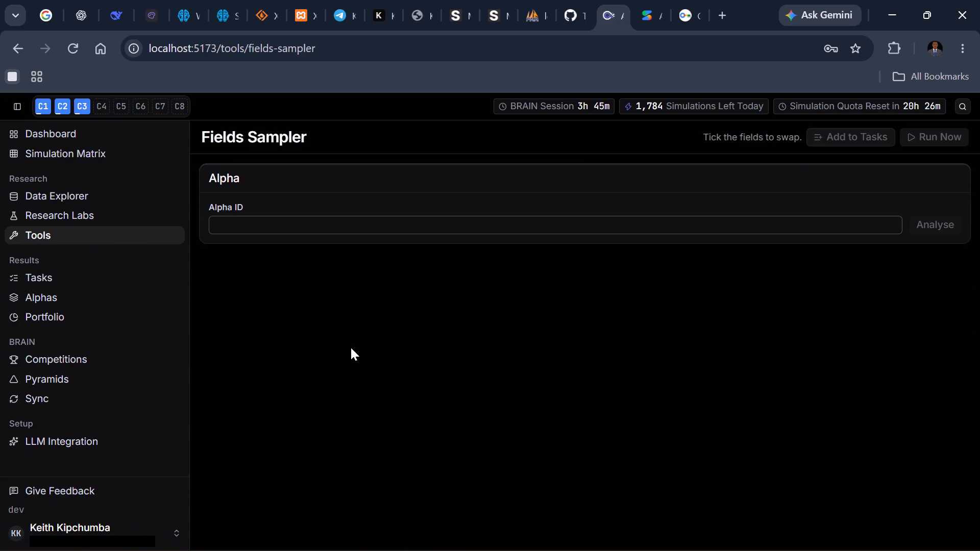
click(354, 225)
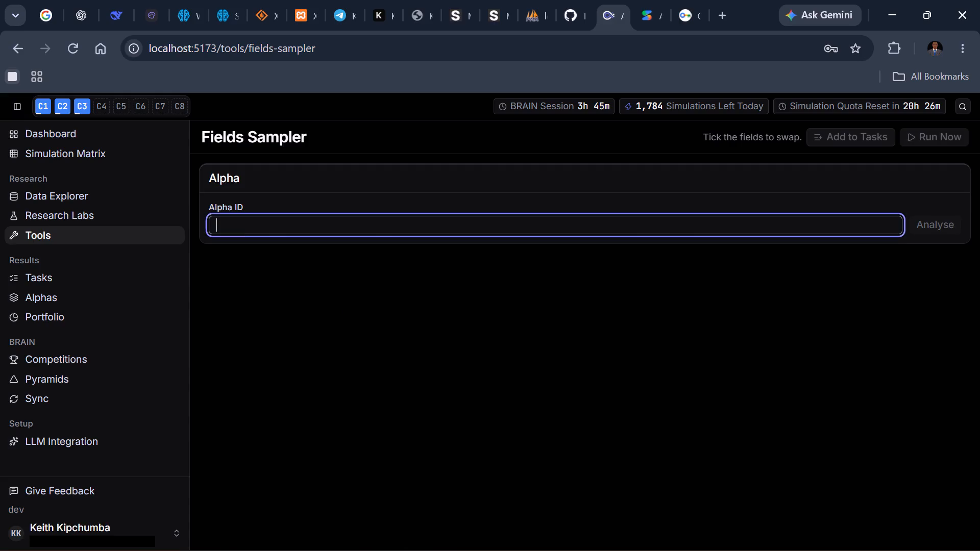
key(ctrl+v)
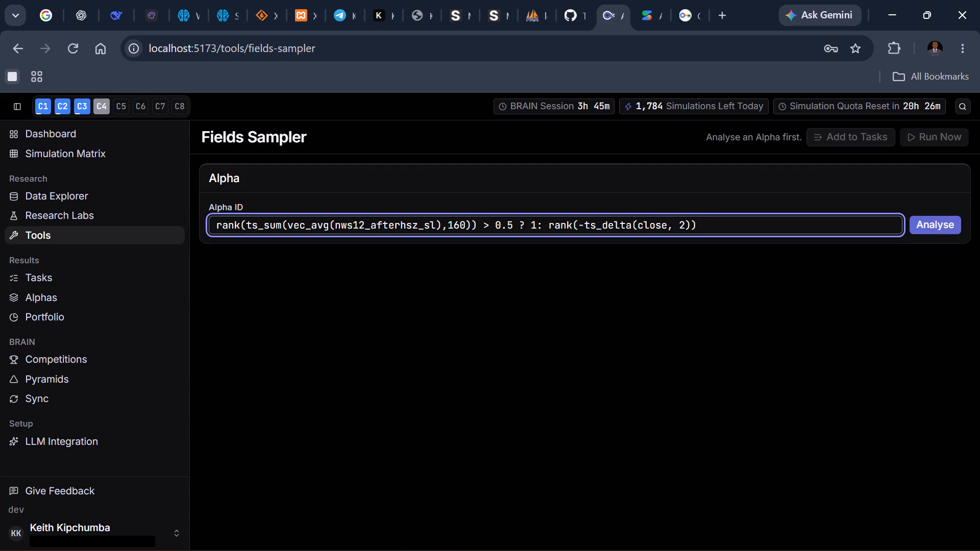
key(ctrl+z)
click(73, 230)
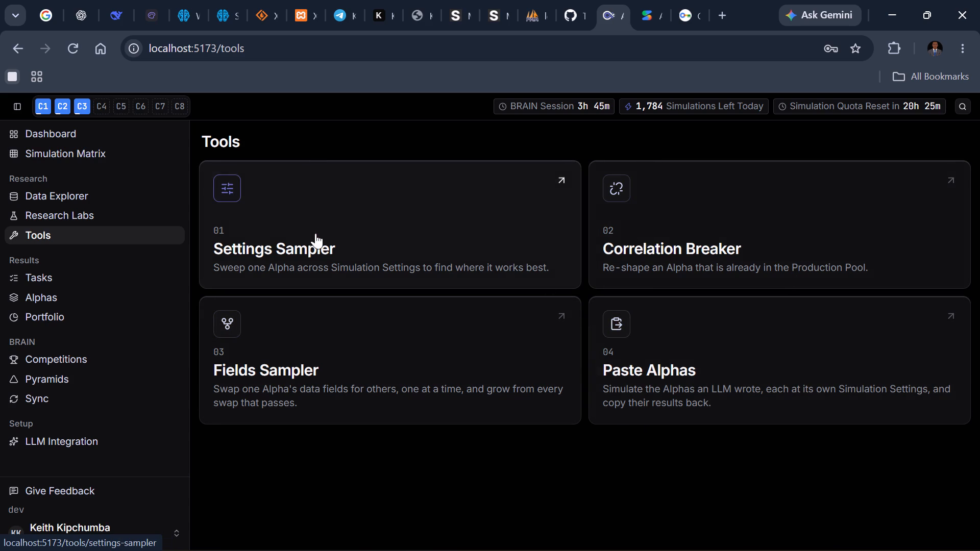
In Settings Sampler, analyse the expression rank(ts_sum(vec_avg(nws12_afterhsz_sl),160)) > 0.5 ? 1: rank(-ts_delta(close, 2)).
click(402, 217)
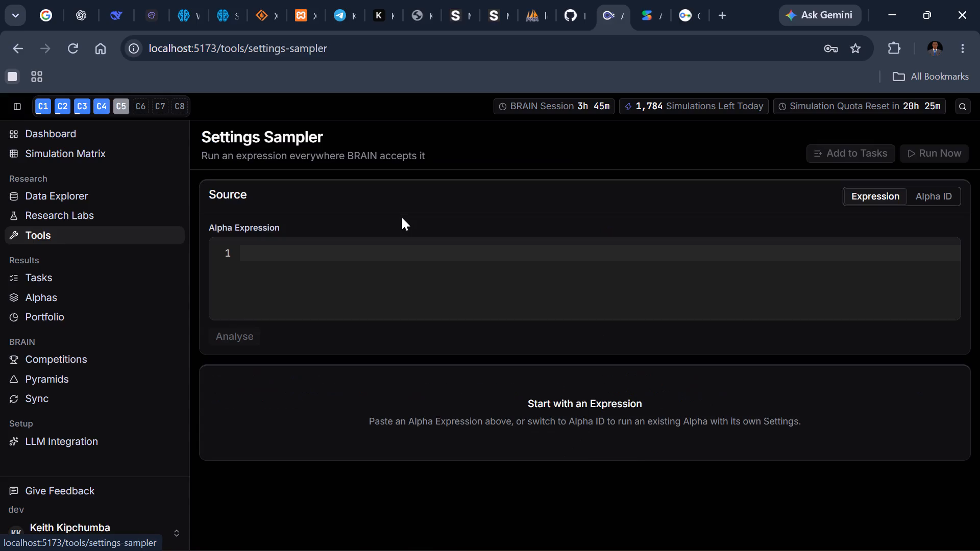
click(403, 256)
key(ctrl+v)
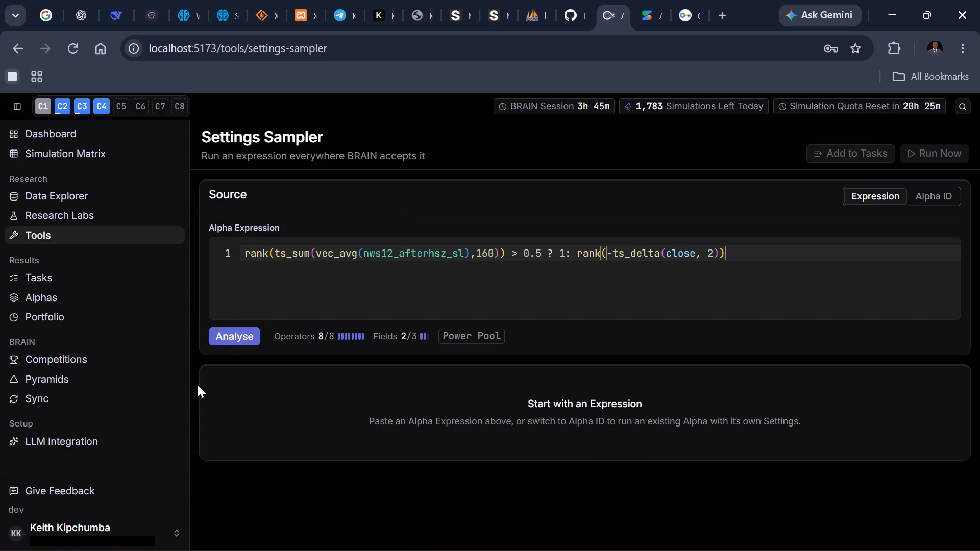
click(222, 338)
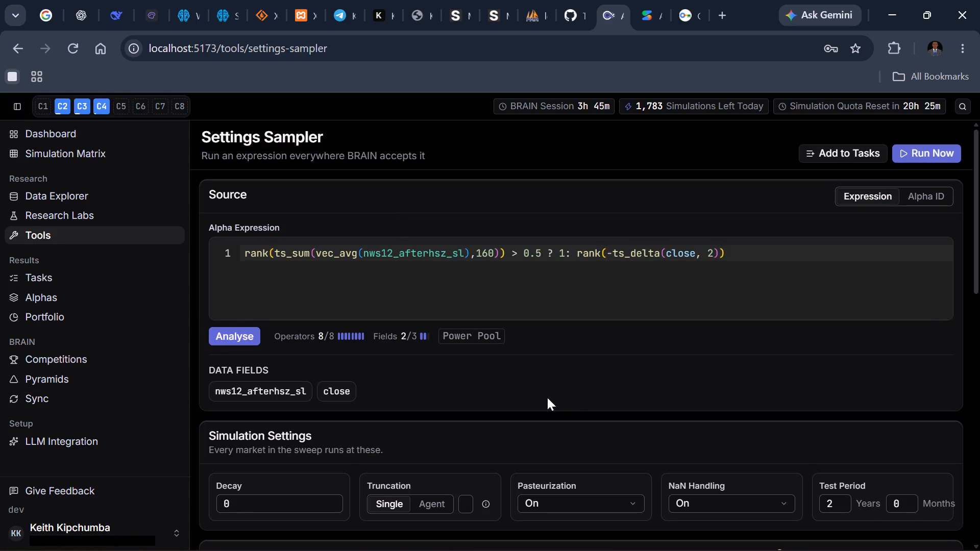
Examine the Settings Sampler's simulation settings and search space, from region, delay and universe to neutralization and investability.
scroll(652, 340, down, 2)
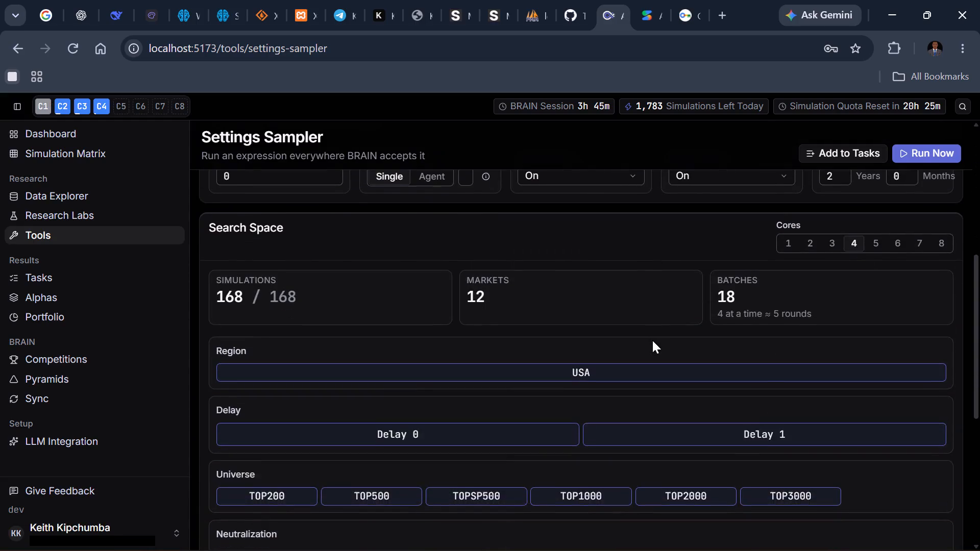
scroll(652, 340, down, 3)
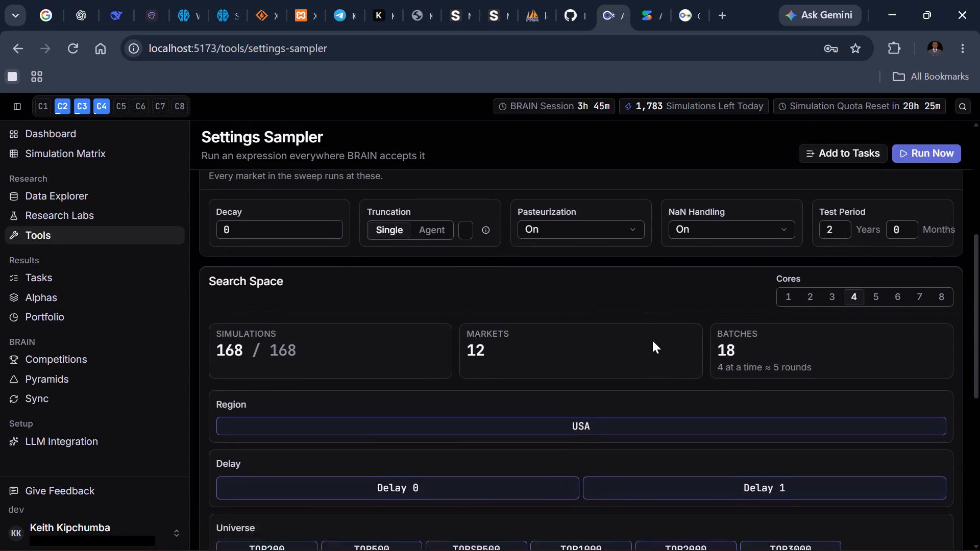
scroll(652, 340, down, 3)
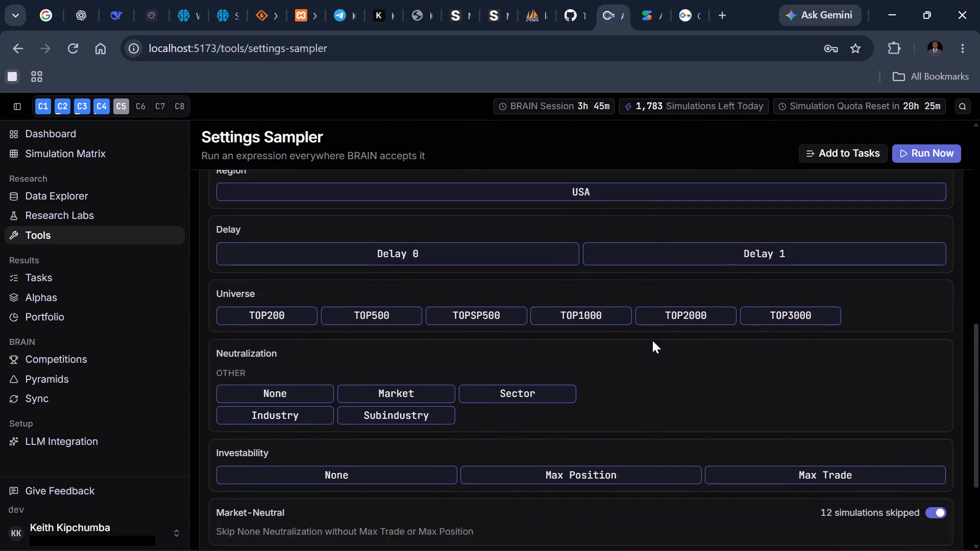
scroll(652, 340, down, 5)
scroll(652, 340, up, 6)
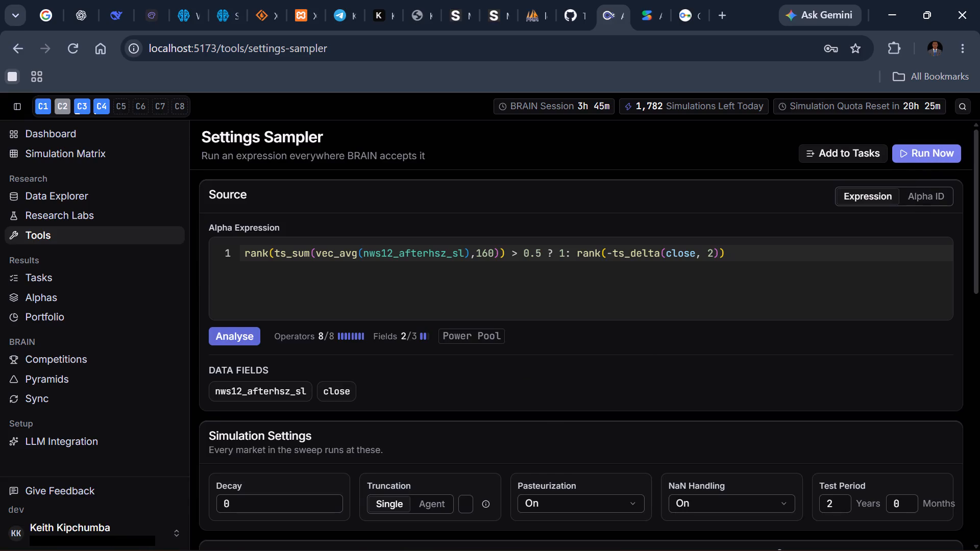
scroll(816, 339, down, 3)
scroll(816, 339, up, 1)
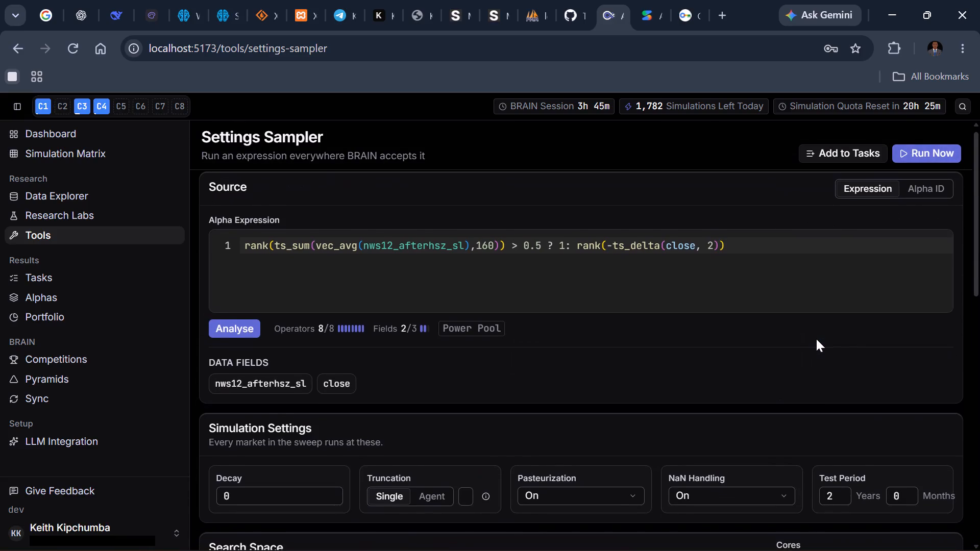
Run the Settings Sampler sweep immediately and view it among the tasks.
click(915, 153)
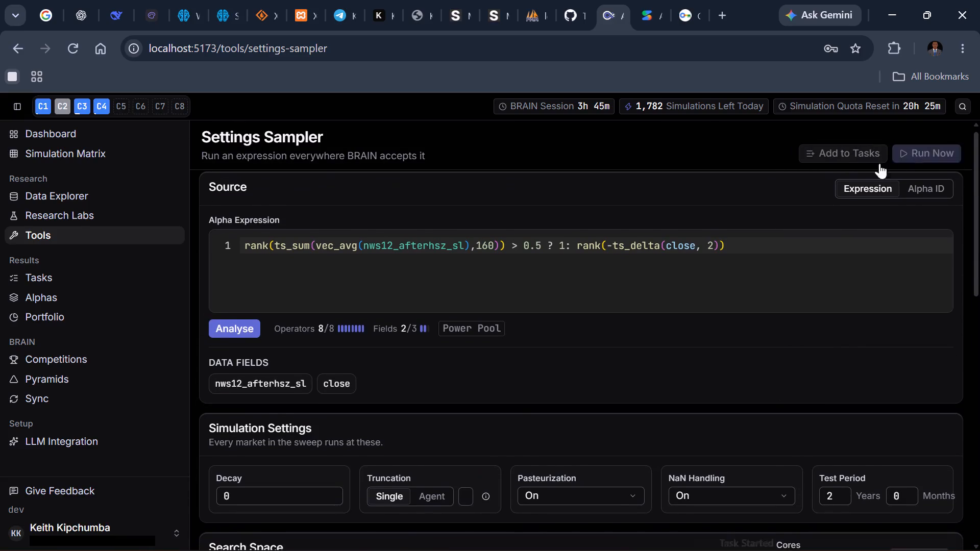
click(908, 494)
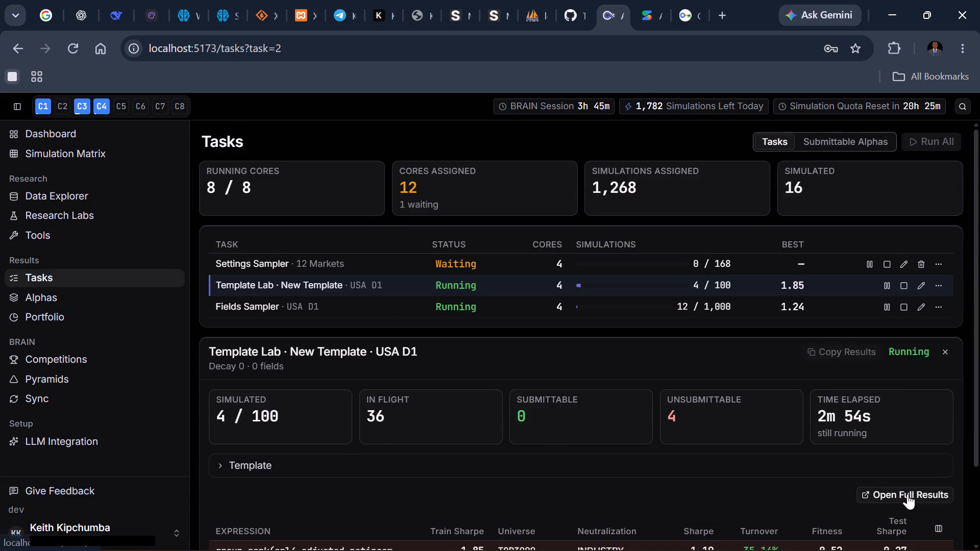
scroll(654, 332, up, 1)
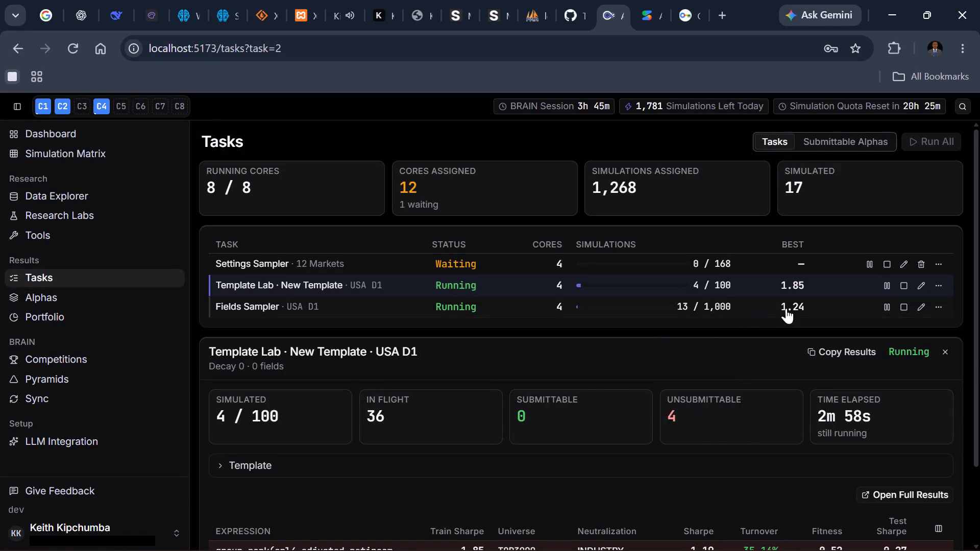
In Template Lab, start a new template, discarding the unsaved group_rank expression.
click(53, 223)
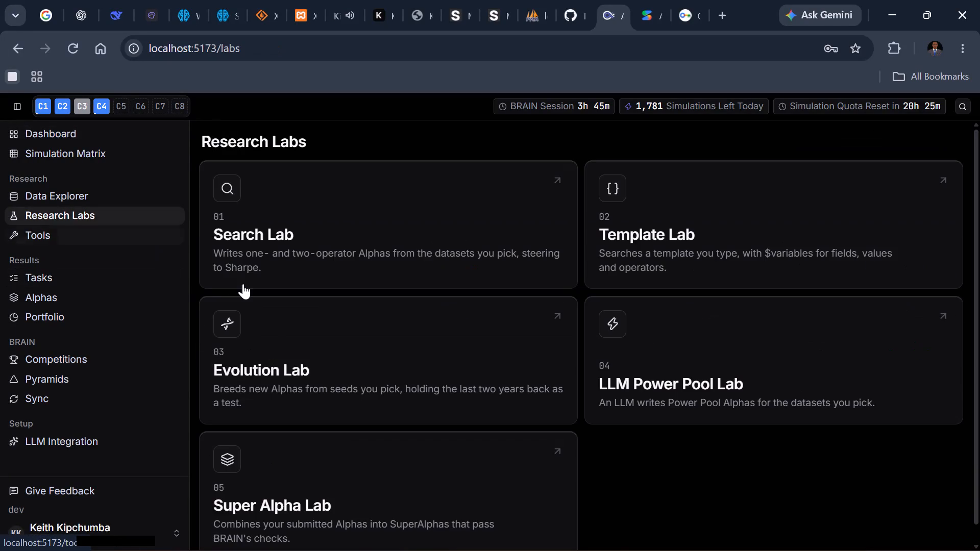
click(736, 207)
scroll(492, 364, right, 1)
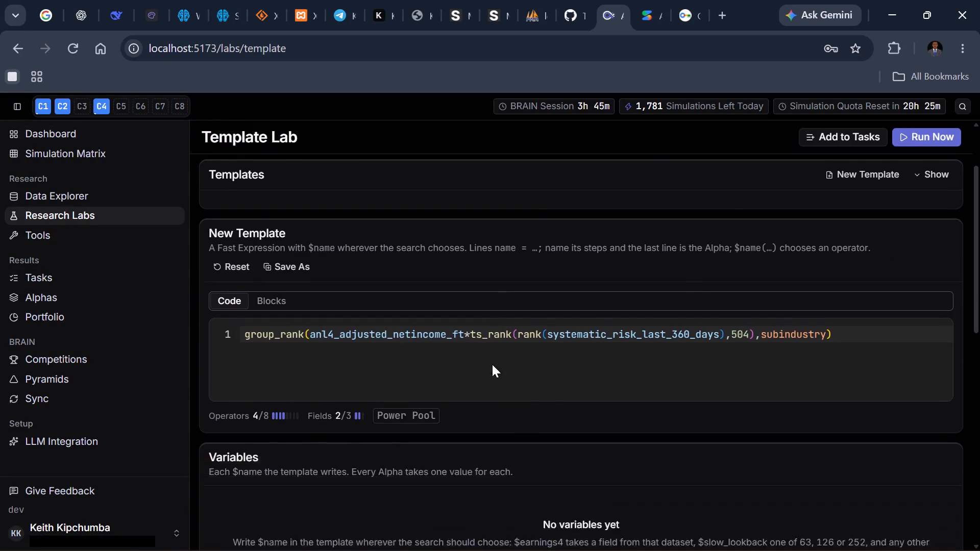
scroll(492, 364, right, 1)
scroll(445, 263, down, 1)
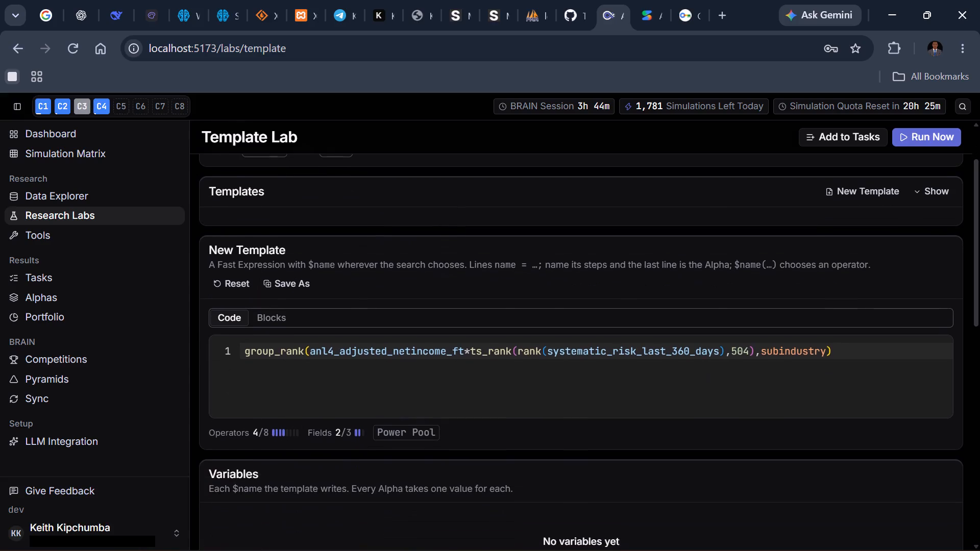
scroll(702, 201, up, 2)
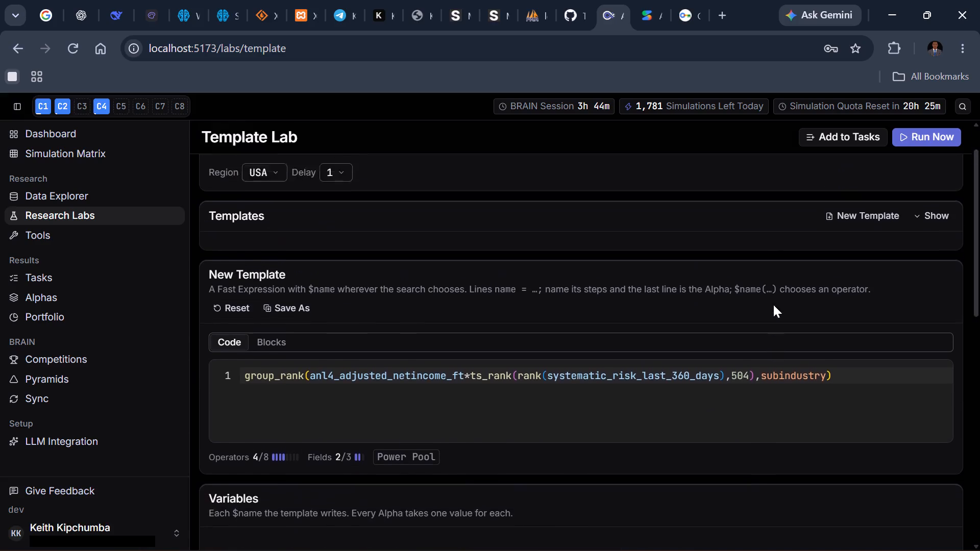
click(857, 264)
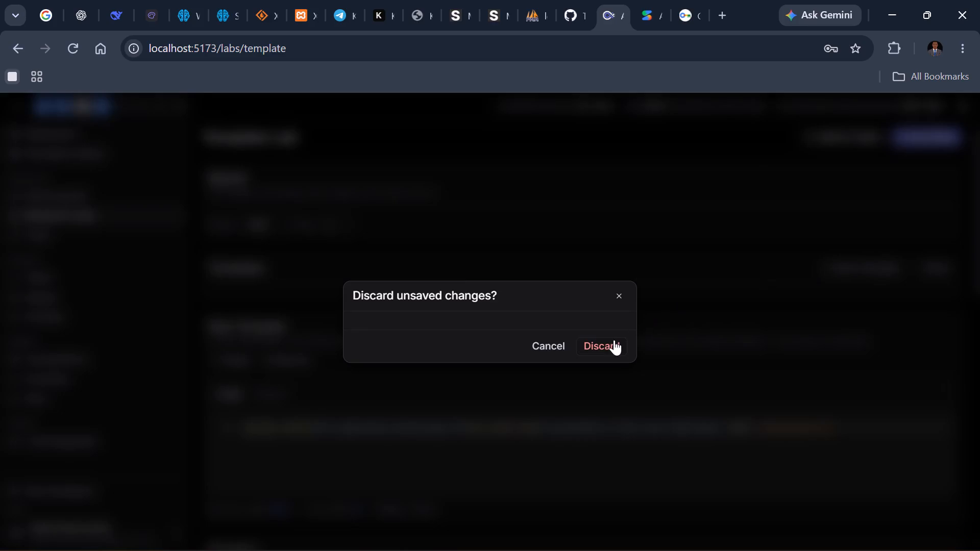
click(607, 343)
Load Variation 2 of the built-in if_else(abs(ts_arg_min(low, d) - ts_arg_max(high, d))) template into the editor.
click(943, 269)
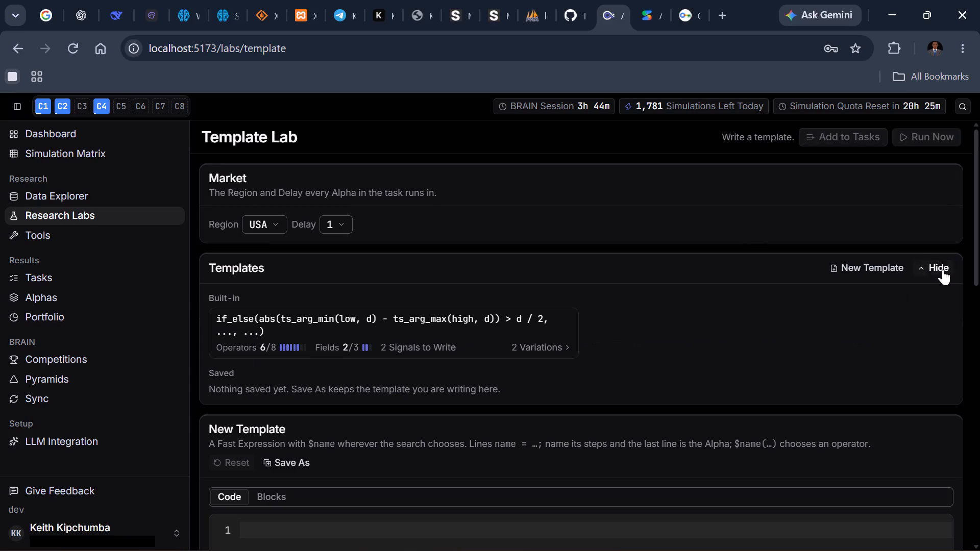
scroll(492, 287, down, 1)
scroll(495, 332, down, 1)
click(455, 337)
click(537, 291)
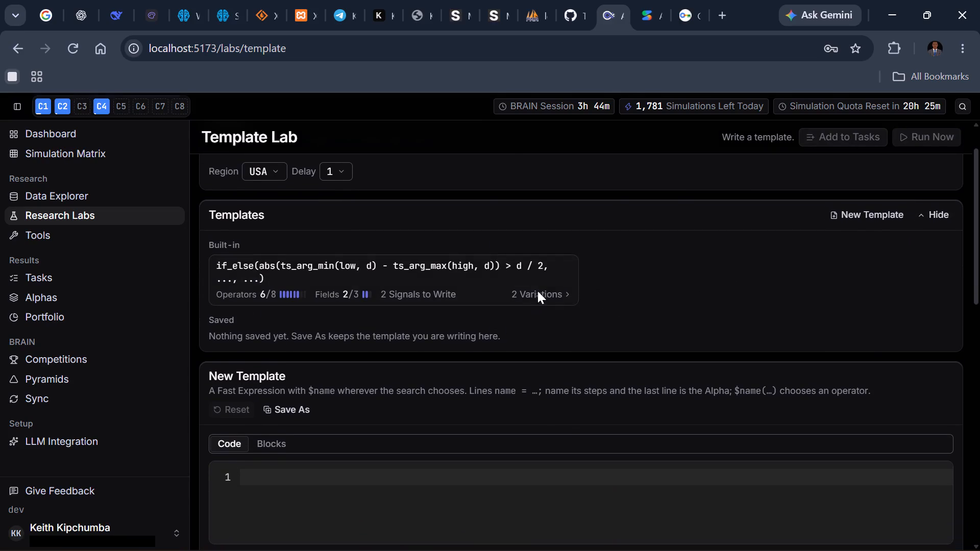
click(262, 273)
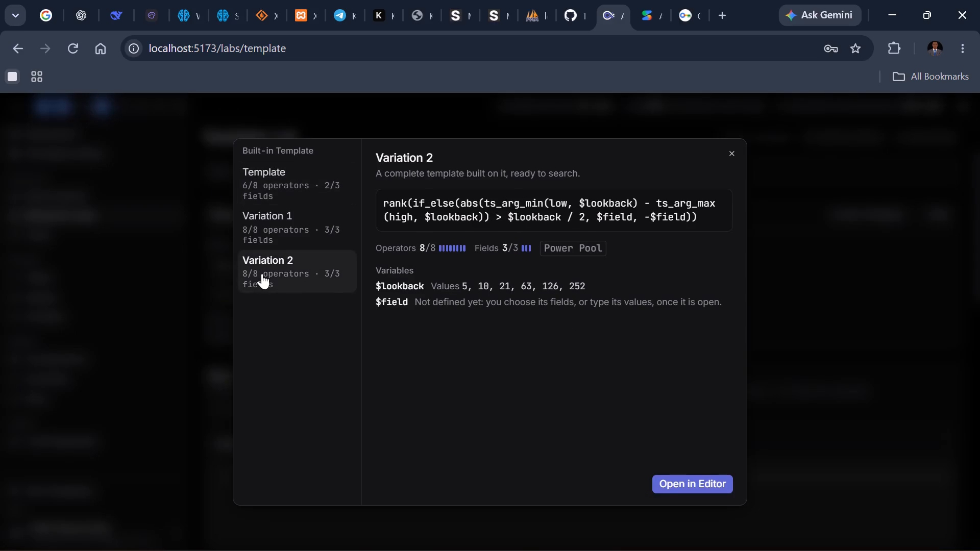
click(694, 480)
Set the template run's number of simulations to 1000.
scroll(647, 422, down, 3)
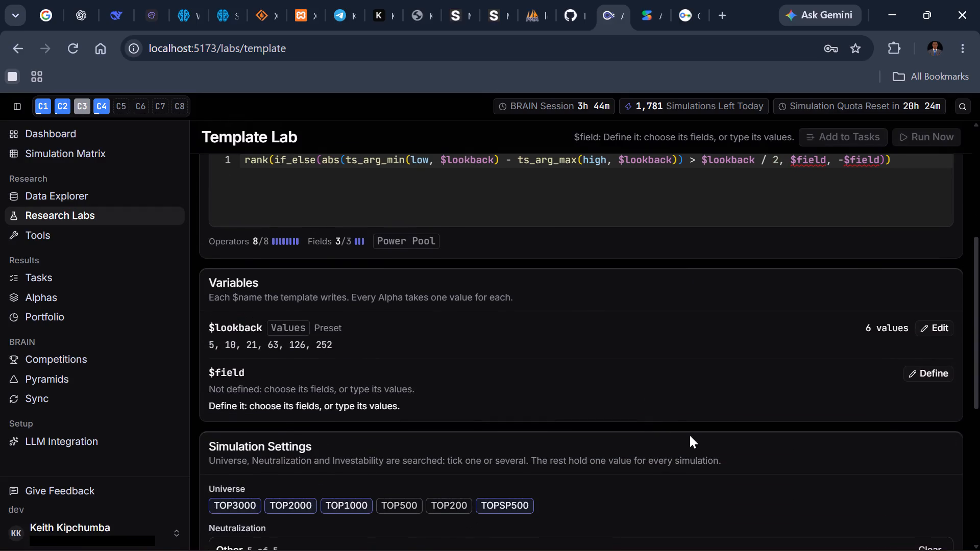
scroll(690, 435, down, 3)
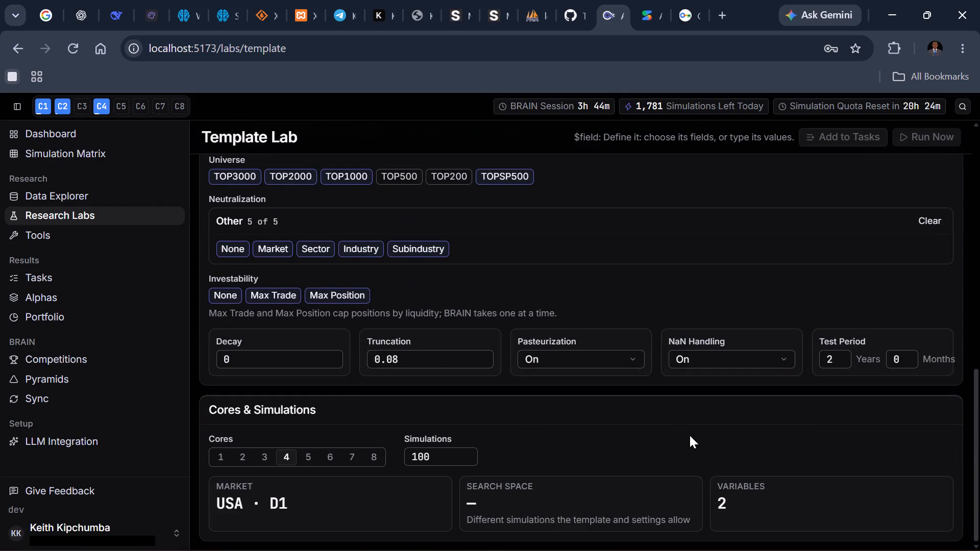
scroll(690, 435, down, 2)
click(447, 456)
key(slash)
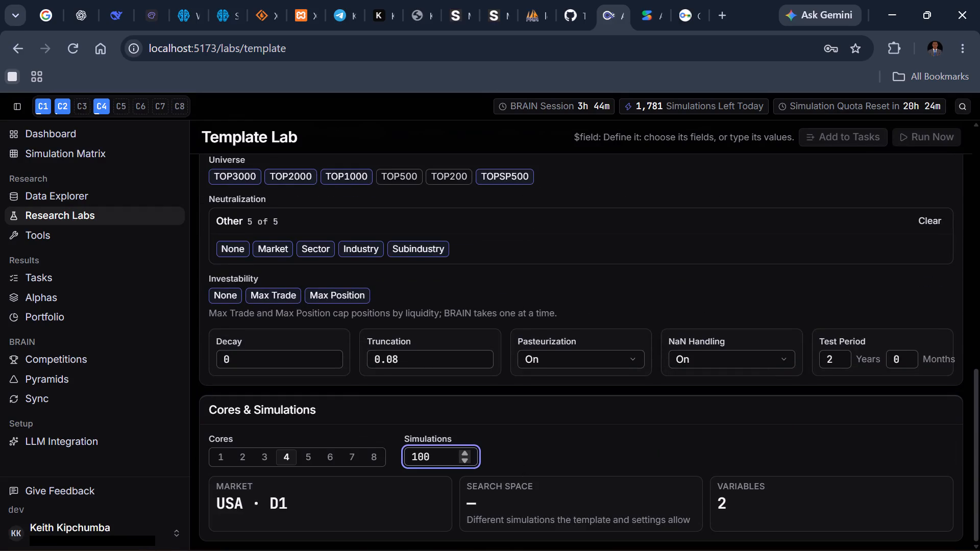
click(432, 452)
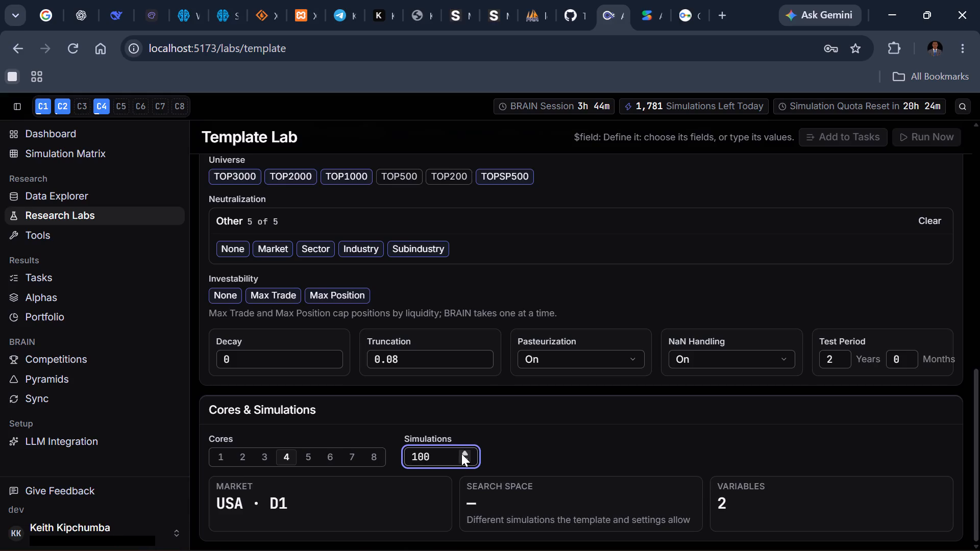
click(465, 454)
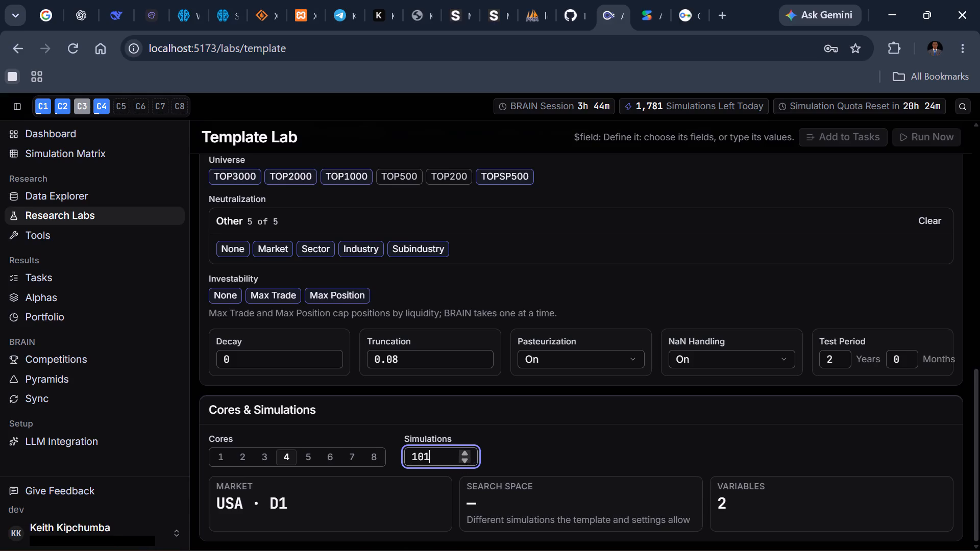
key(BackSpace)
text(00)
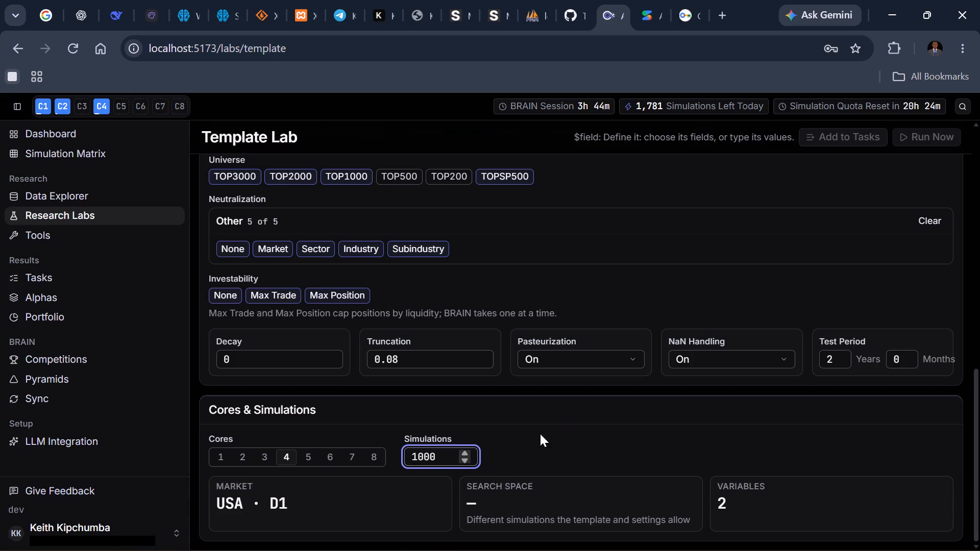
Define the $field variable with the Fundamental, Analyst, News, Price Volume and Model dataset categories.
scroll(575, 415, down, 4)
scroll(691, 389, up, 12)
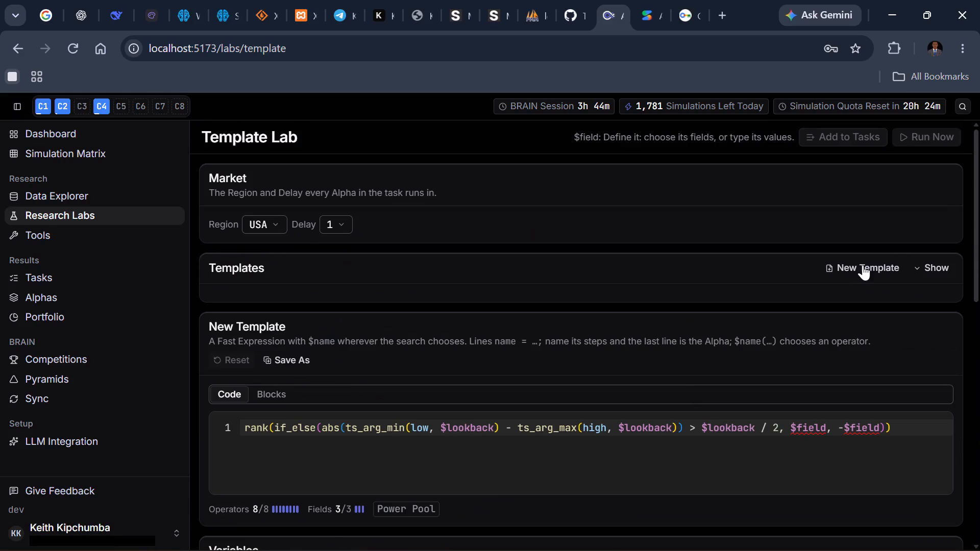
scroll(864, 264, up, 4)
scroll(801, 416, down, 3)
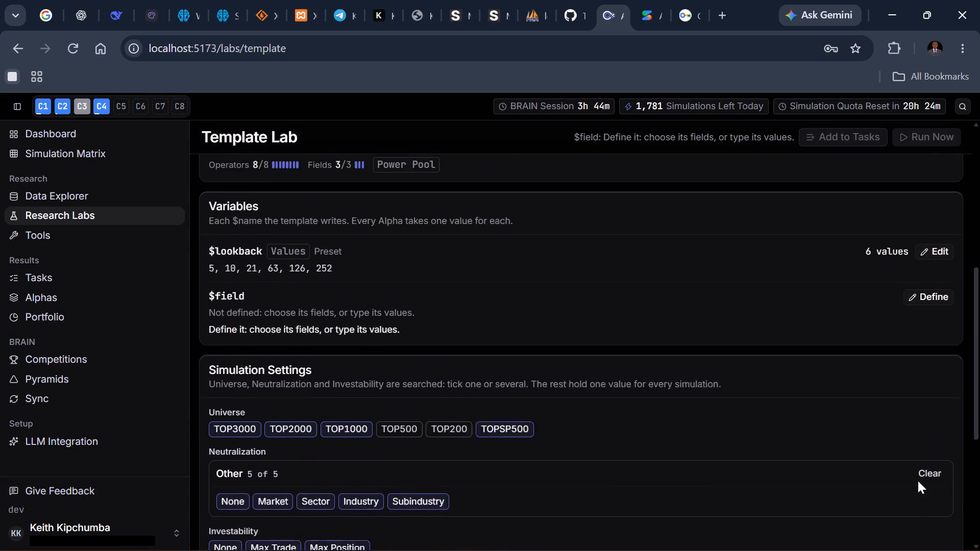
scroll(918, 481, up, 3)
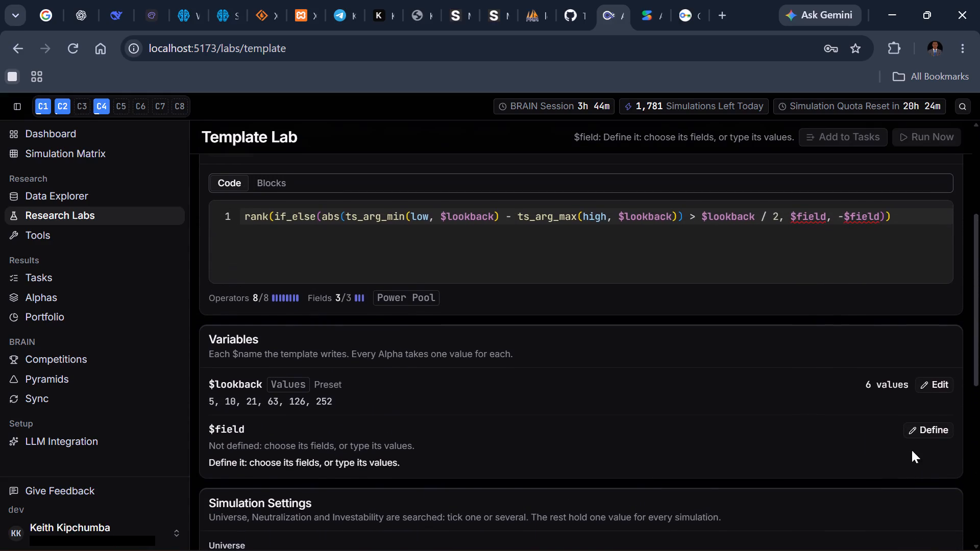
click(923, 432)
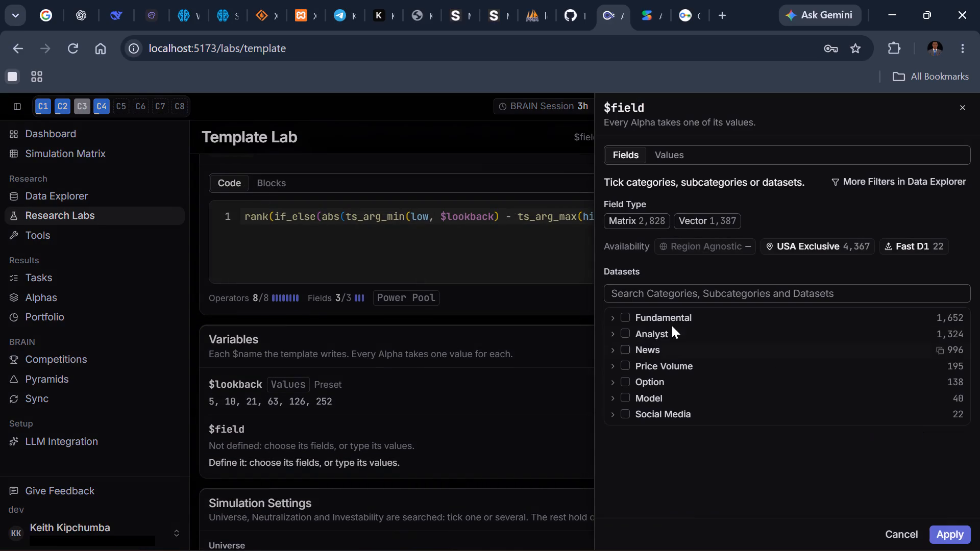
click(626, 317)
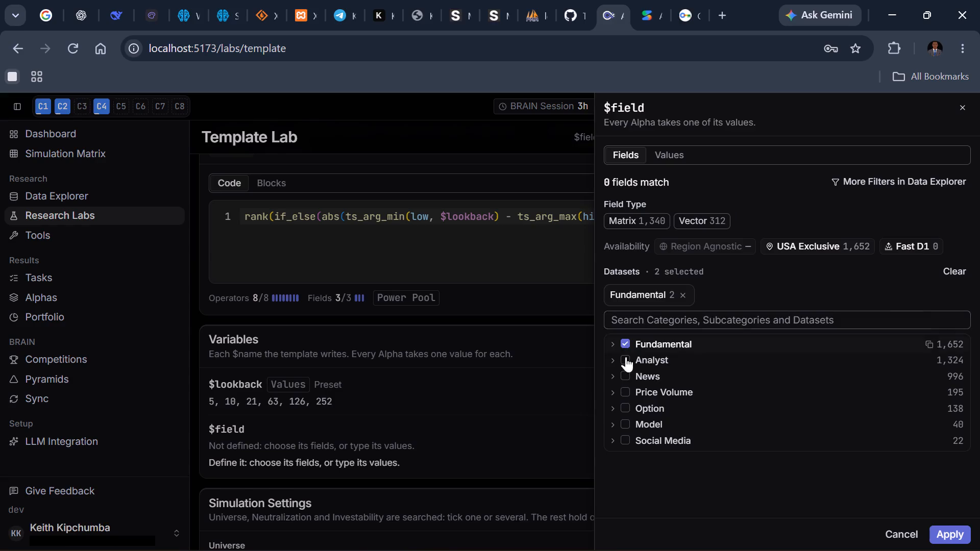
click(626, 362)
click(624, 410)
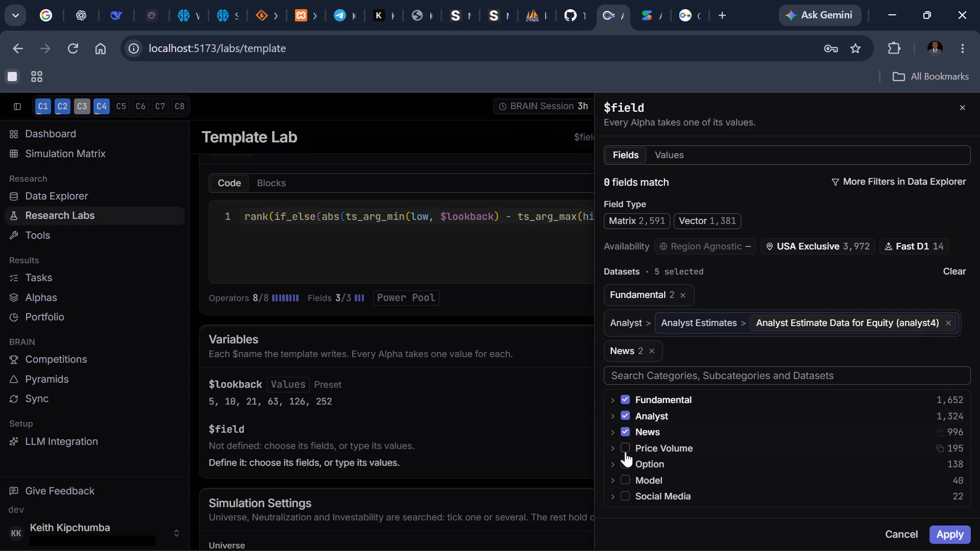
click(624, 452)
click(625, 485)
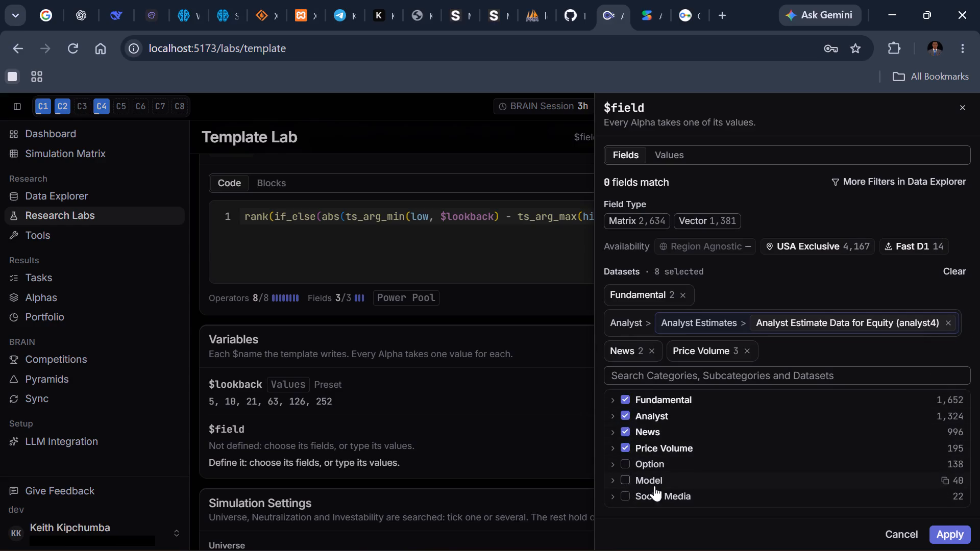
click(627, 481)
click(947, 528)
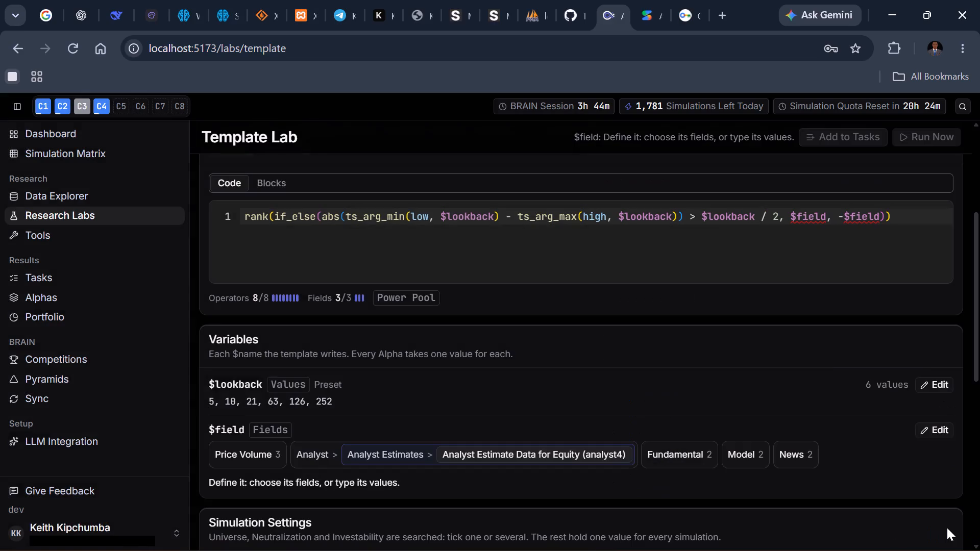
Run the Variation 2 template immediately and view it among the tasks.
scroll(688, 180, up, 8)
scroll(794, 441, down, 1)
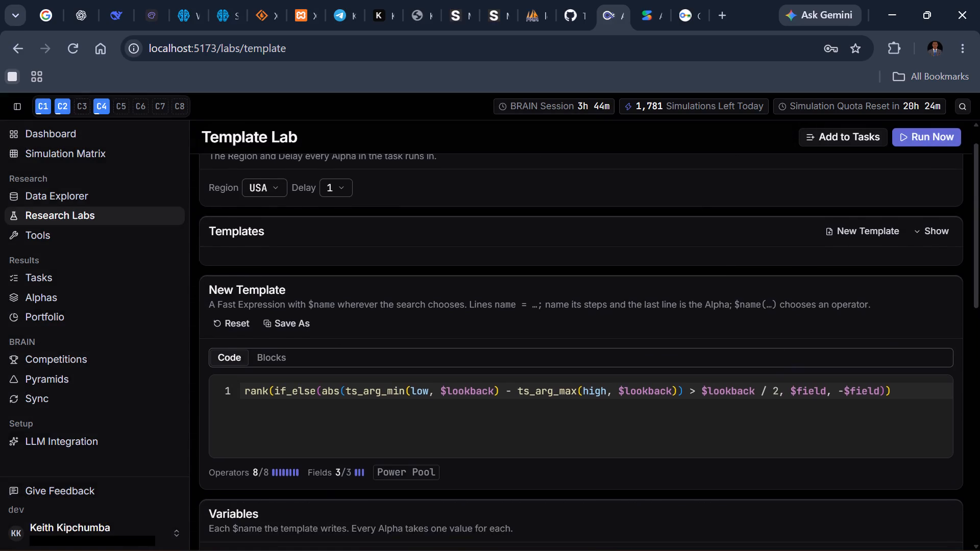
click(916, 154)
click(916, 144)
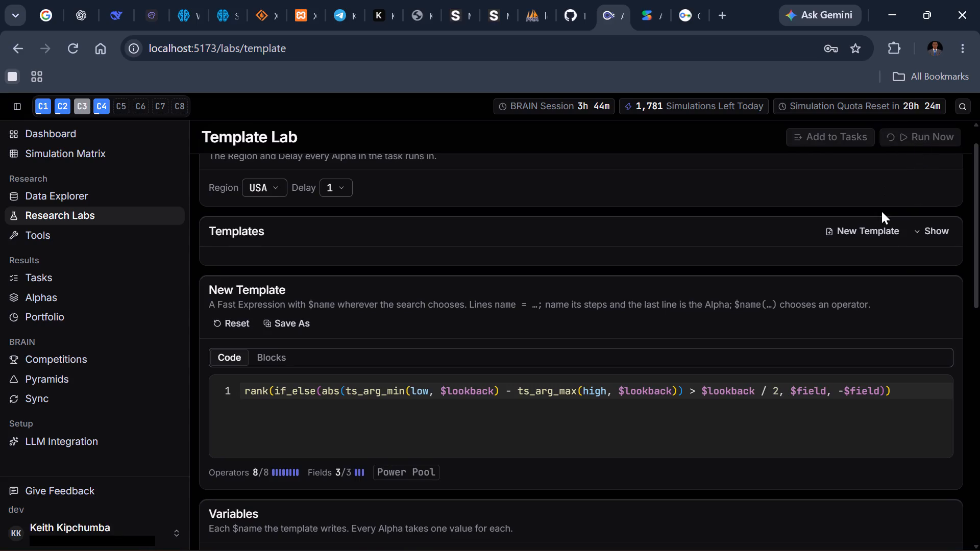
click(913, 494)
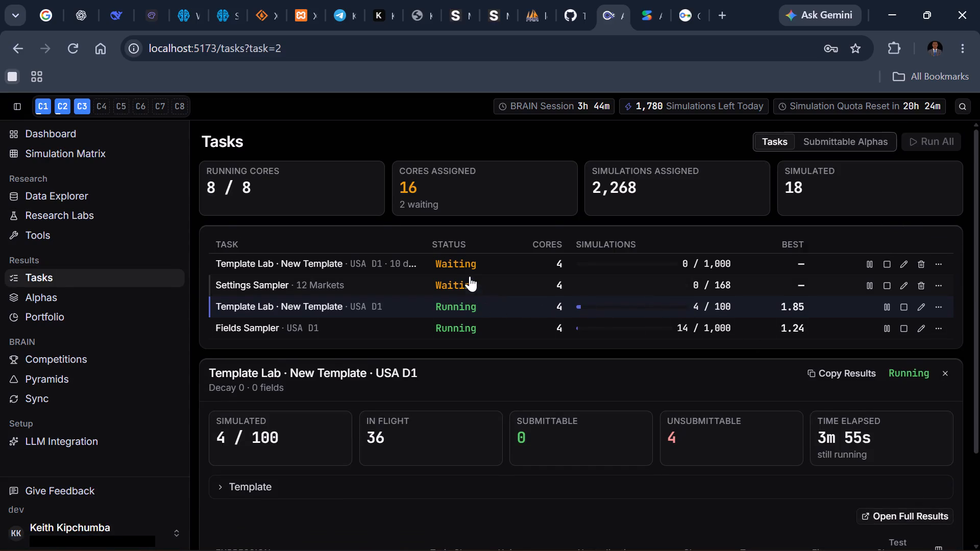
scroll(694, 271, up, 1)
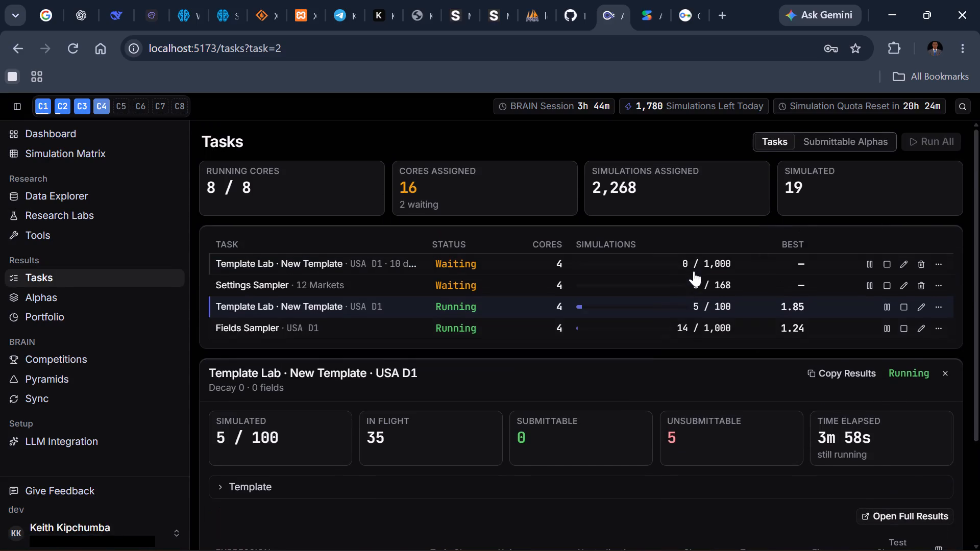
Examine the running USA D1 Template Lab task's two highest Train Sharpe alphas, including the top one's settings and submission checks.
scroll(664, 151, down, 3)
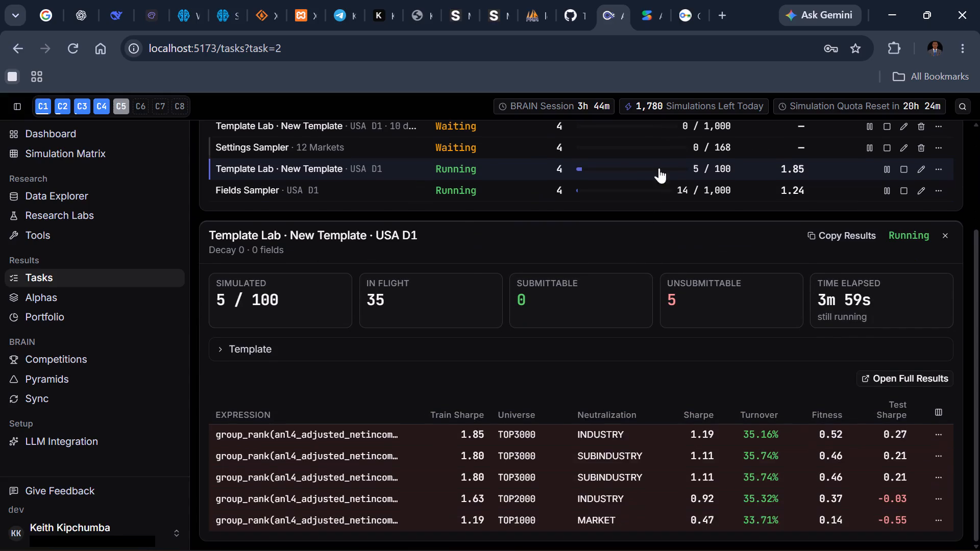
click(605, 445)
click(519, 433)
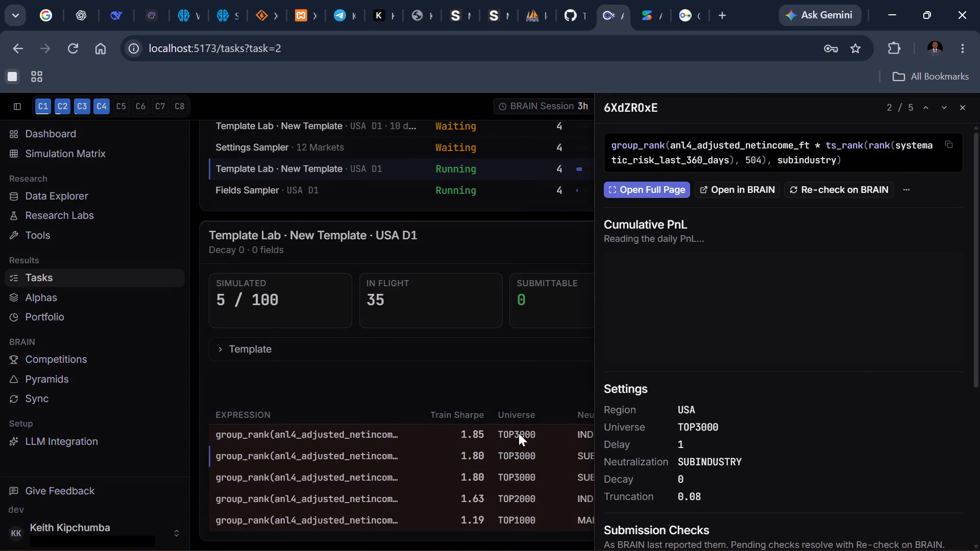
click(517, 434)
scroll(741, 444, down, 4)
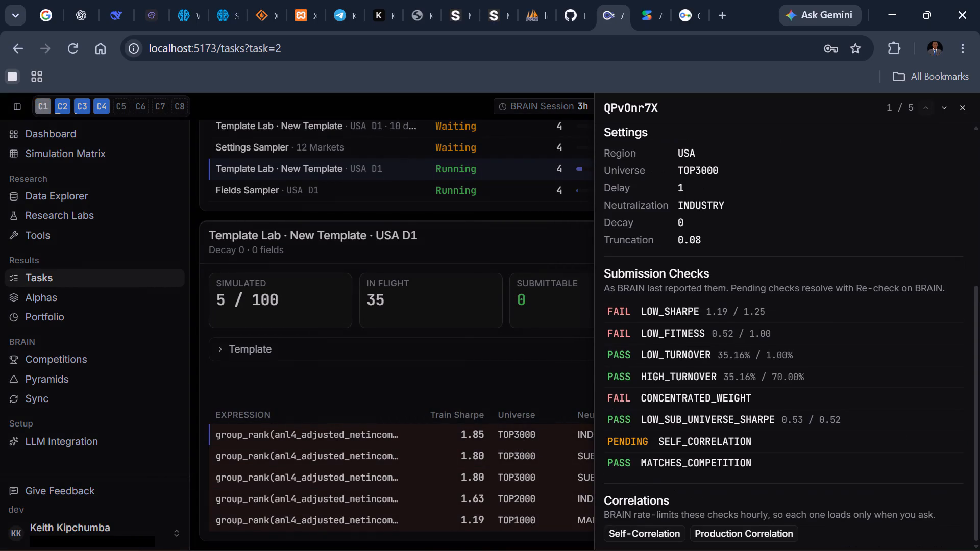
click(401, 447)
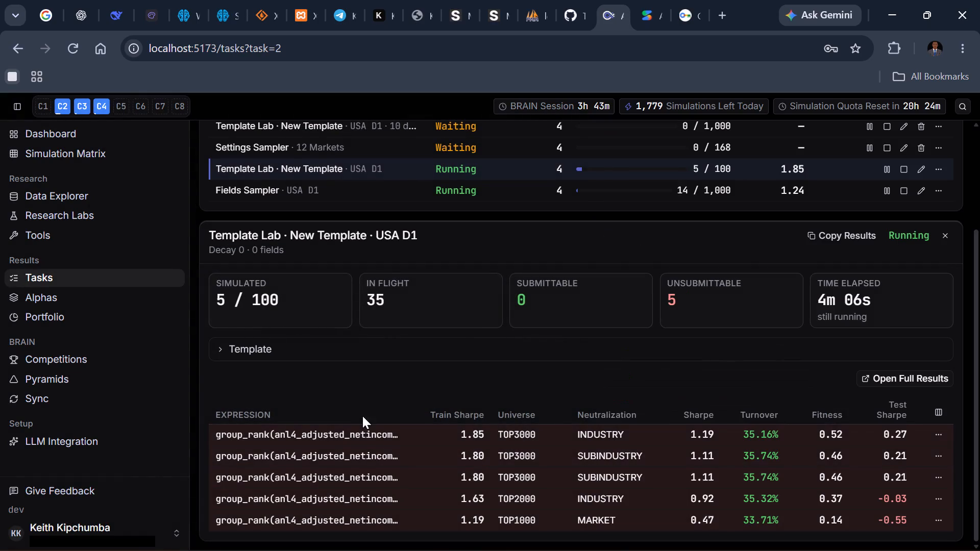
click(483, 396)
View the details and results of the running Fields Sampler task.
scroll(483, 396, up, 1)
click(568, 271)
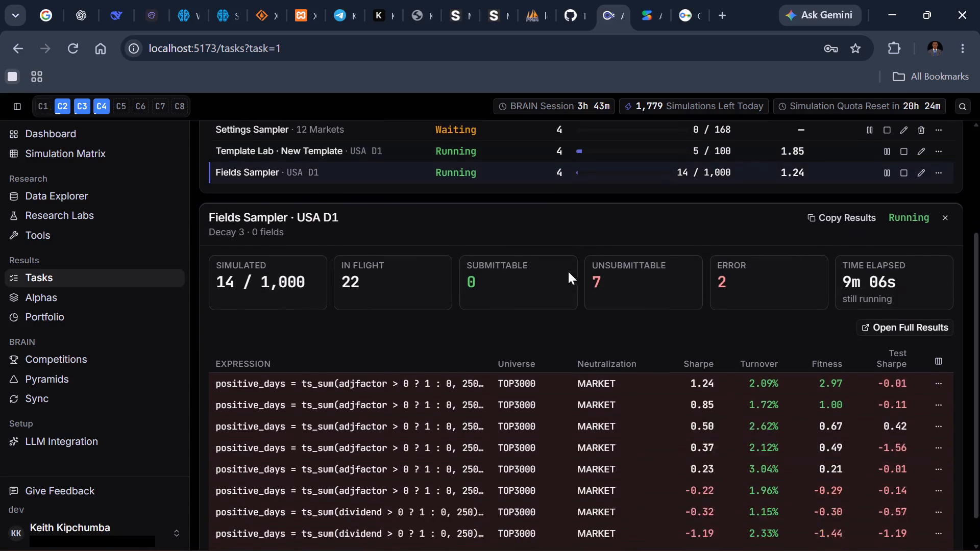
scroll(596, 303, up, 8)
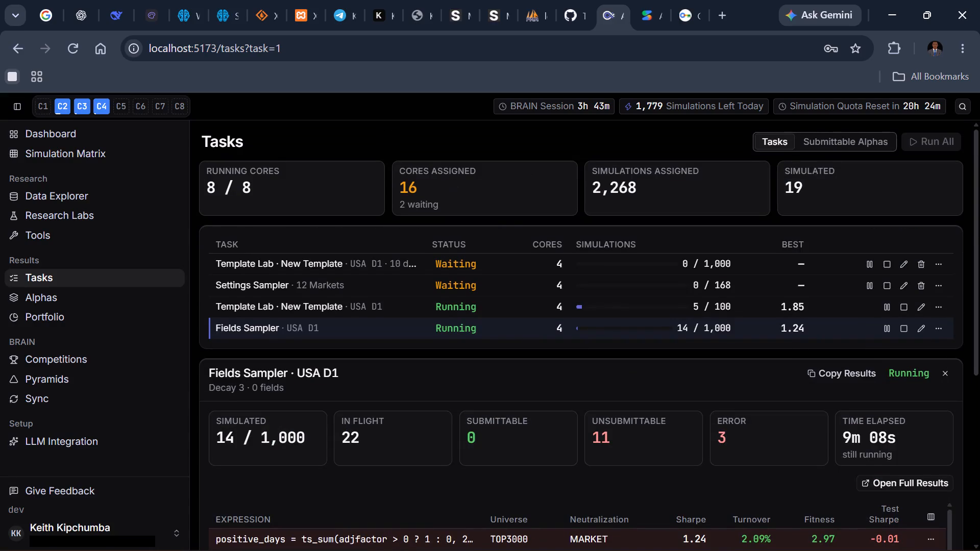
Check the submittable alphas under the No Checks FAIL or ERROR, All and Unsubmitted filters.
click(822, 145)
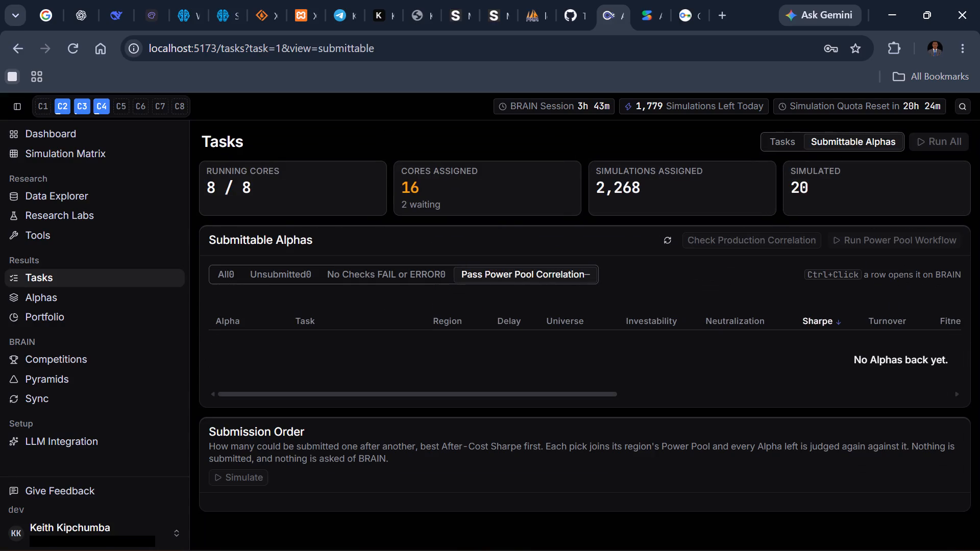
scroll(741, 324, down, 1)
click(388, 272)
click(295, 273)
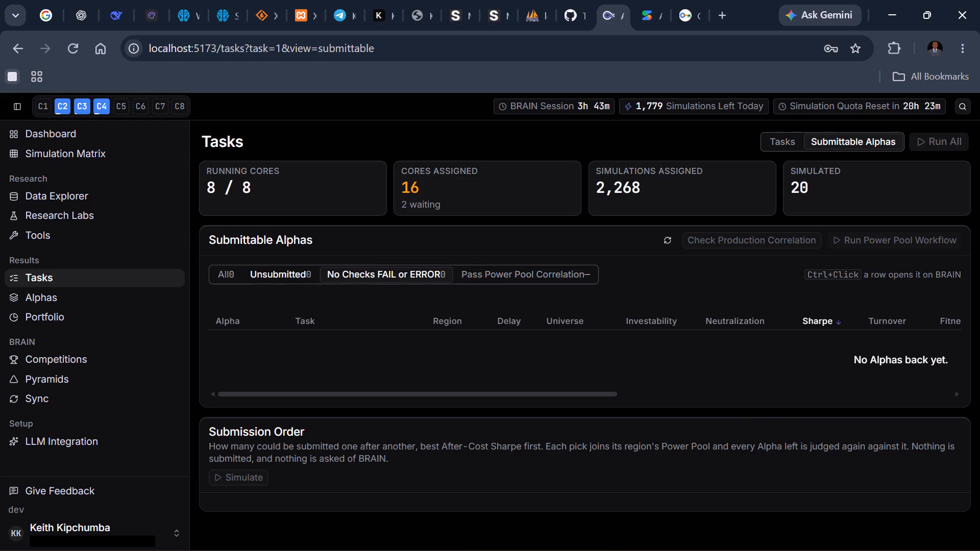
click(224, 277)
click(269, 275)
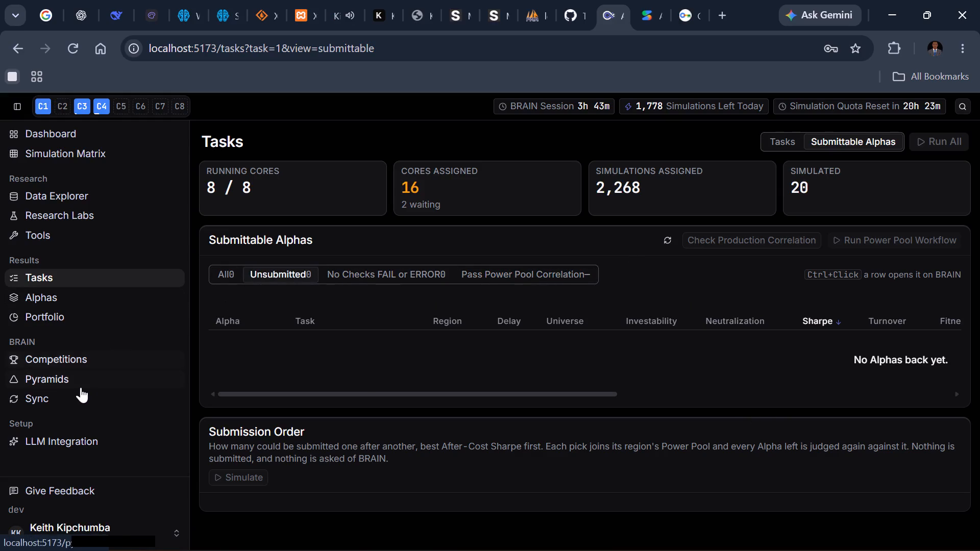
Review the BRAIN dataset sync overview and the list of past competitions.
click(57, 398)
scroll(504, 337, down, 1)
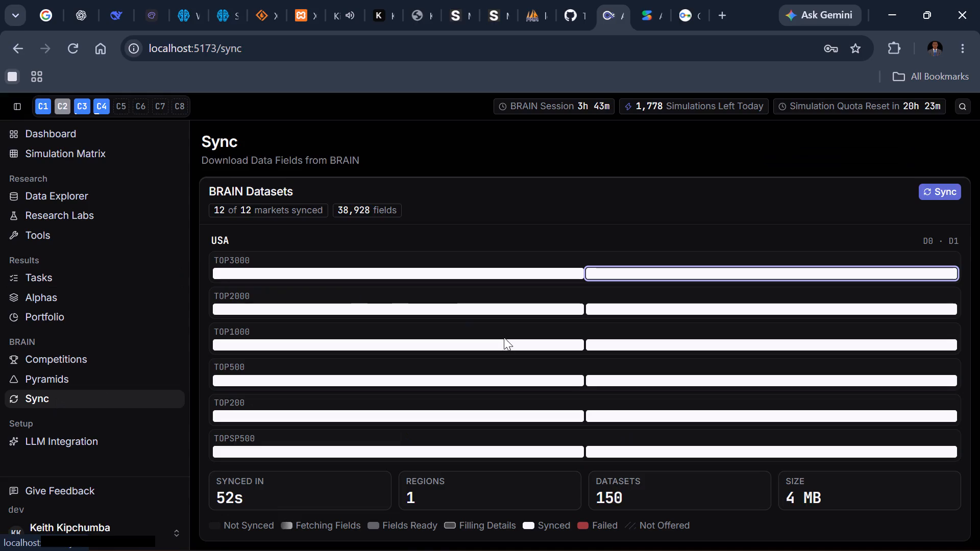
scroll(504, 337, down, 2)
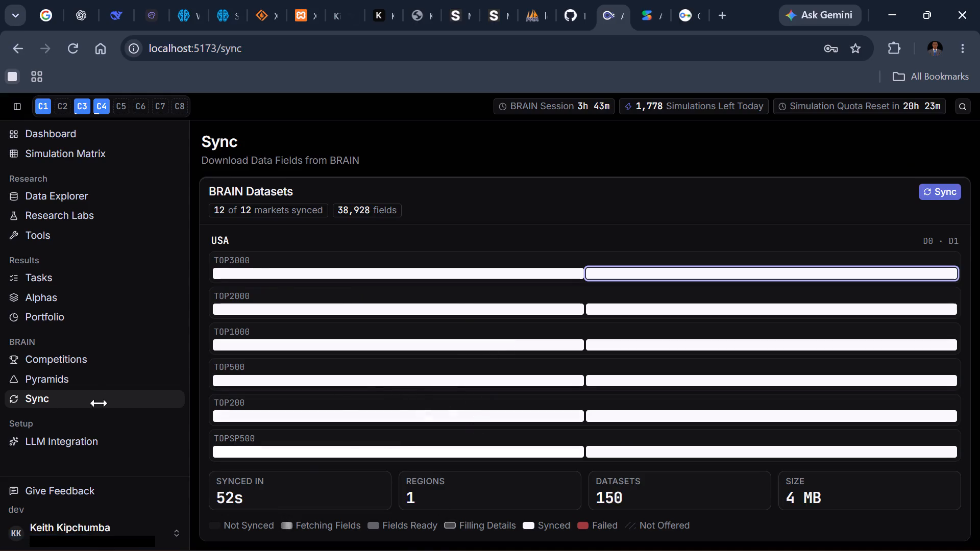
click(58, 360)
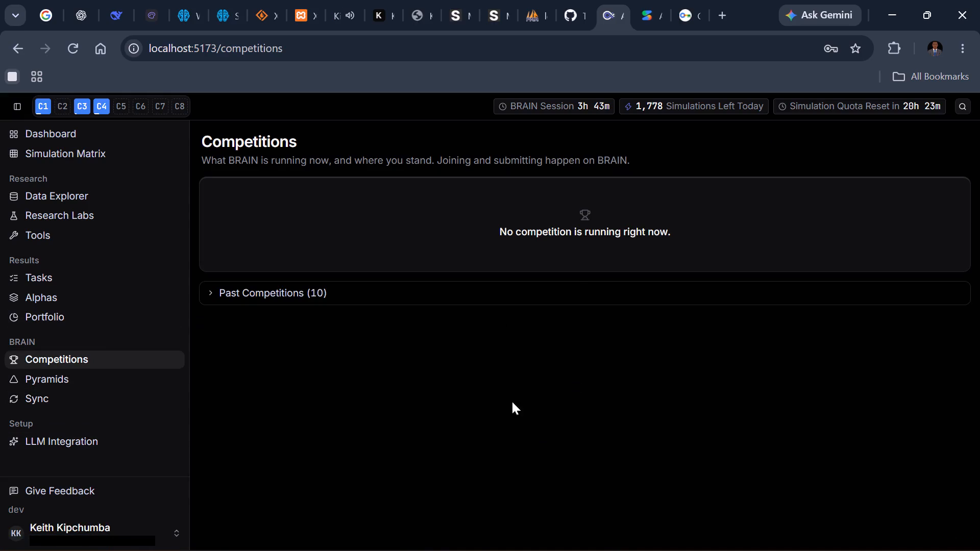
click(258, 298)
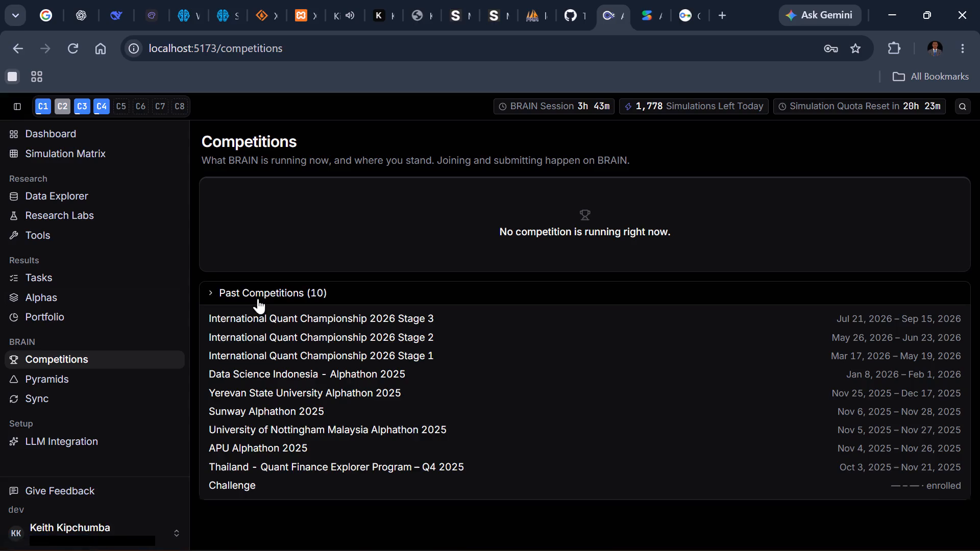
scroll(419, 358, down, 1)
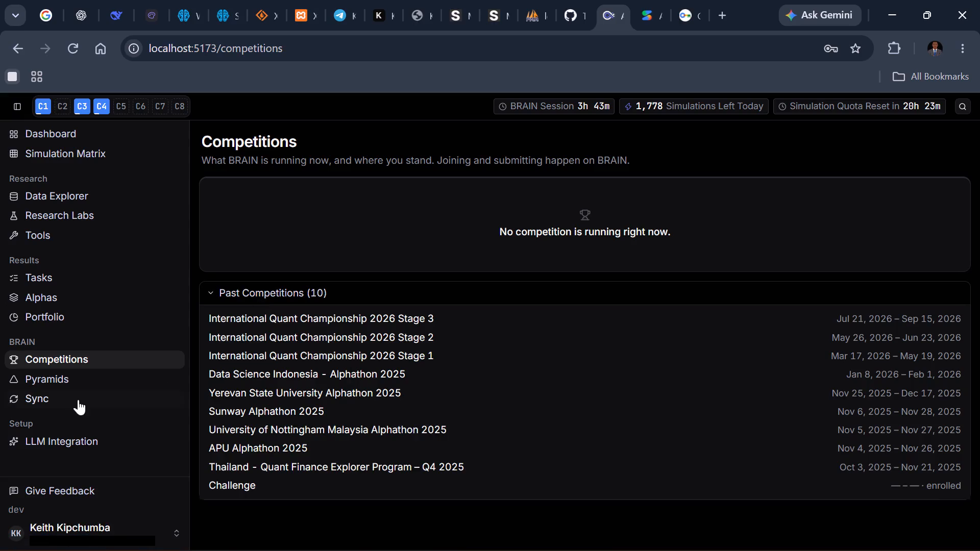
click(65, 317)
scroll(556, 327, down, 1)
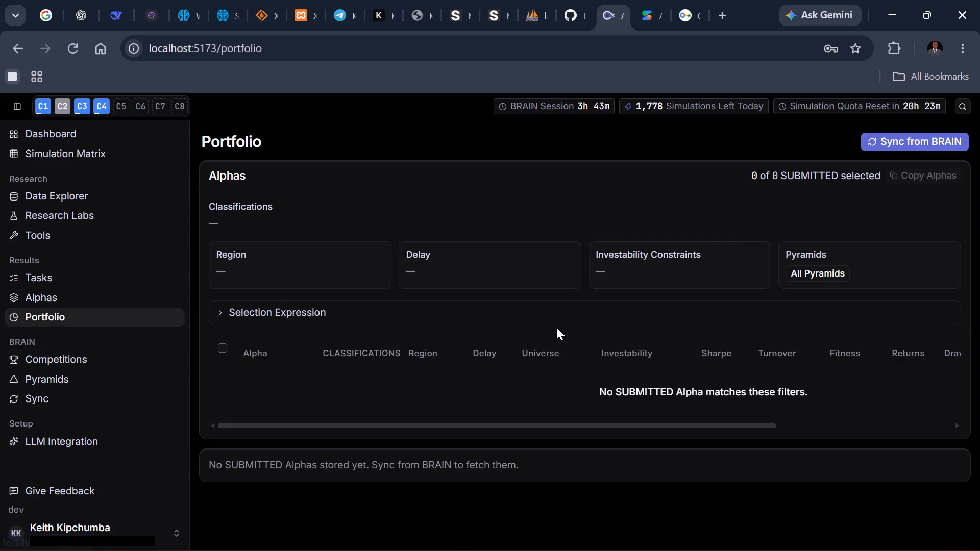
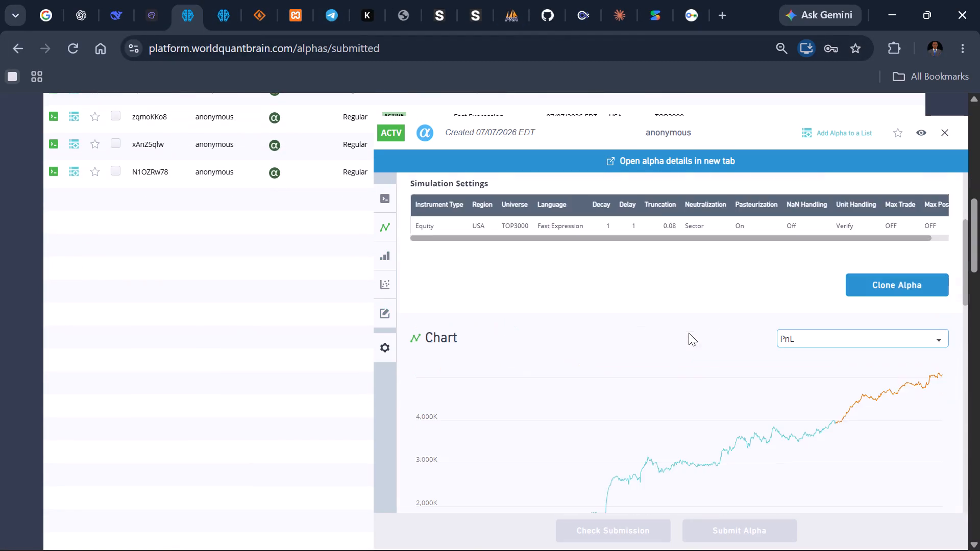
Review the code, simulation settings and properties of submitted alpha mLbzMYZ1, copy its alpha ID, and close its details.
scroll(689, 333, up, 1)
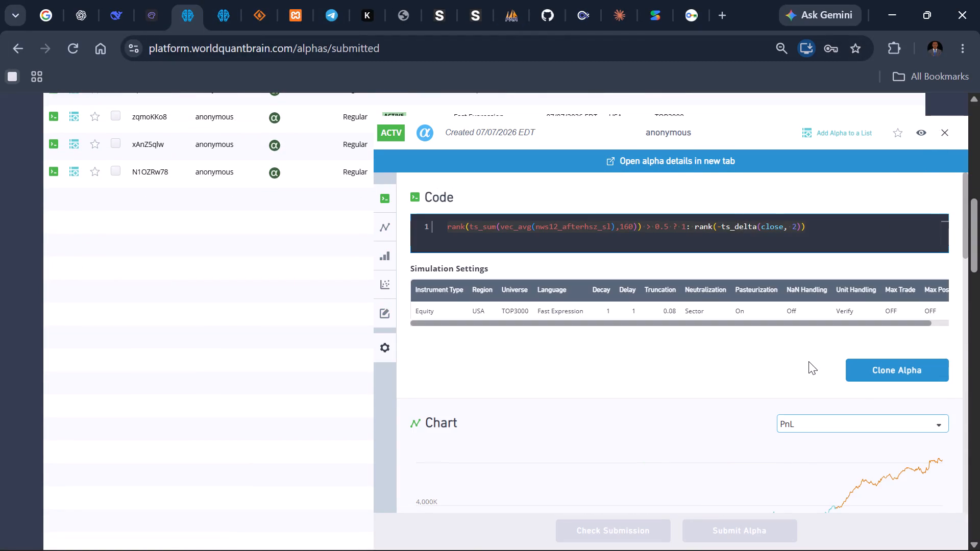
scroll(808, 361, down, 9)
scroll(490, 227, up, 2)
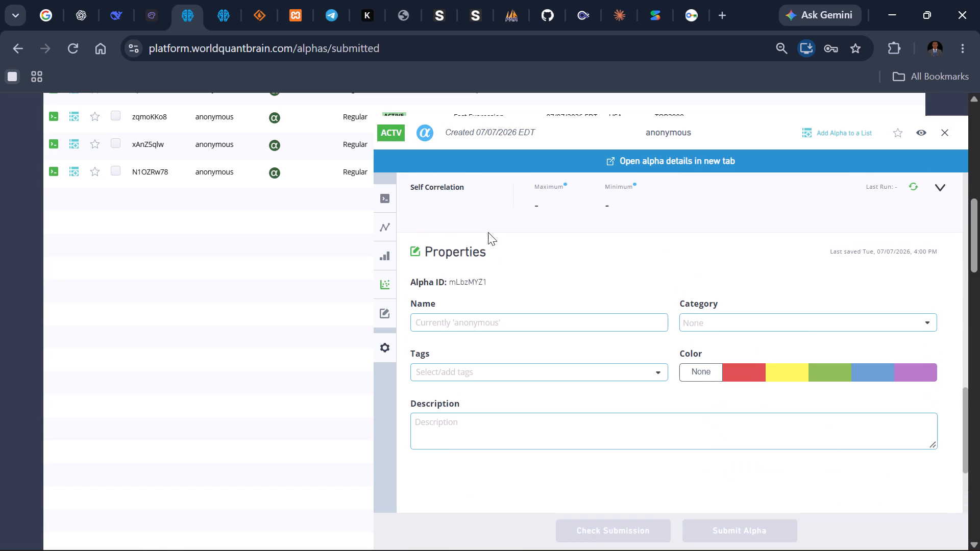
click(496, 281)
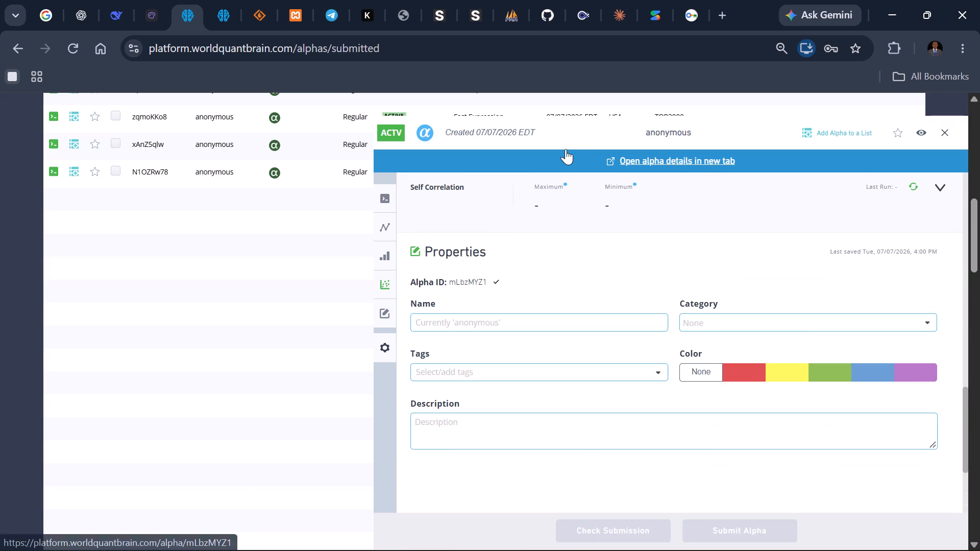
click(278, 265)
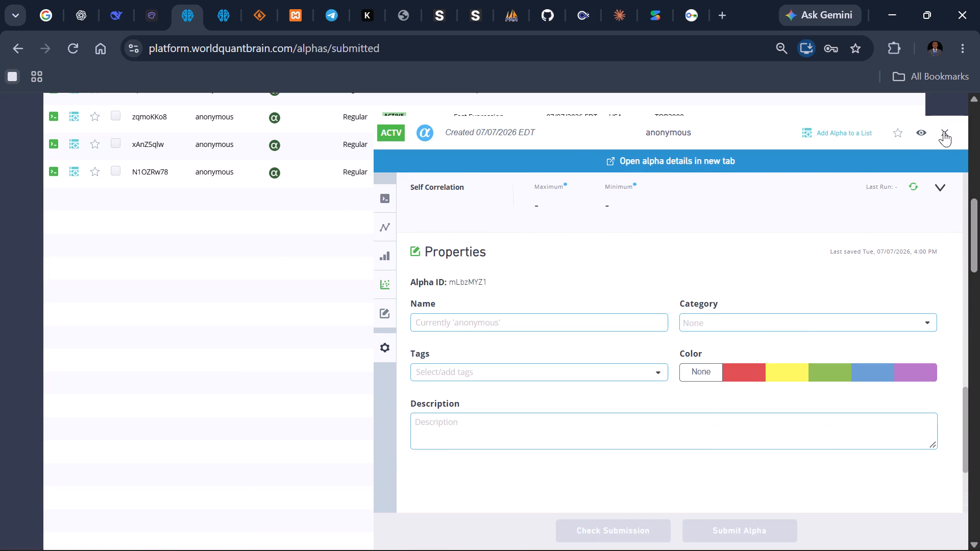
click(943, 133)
Open submitted alpha 0mjq7J21, look over its in-sample (IS) summary, and copy its alpha ID.
scroll(217, 208, up, 3)
scroll(381, 241, up, 1)
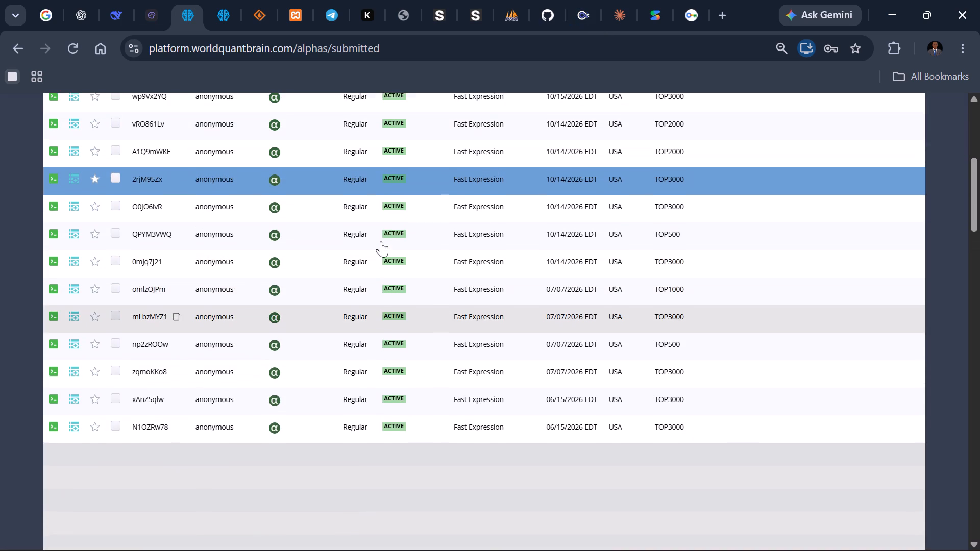
scroll(381, 241, up, 1)
click(327, 288)
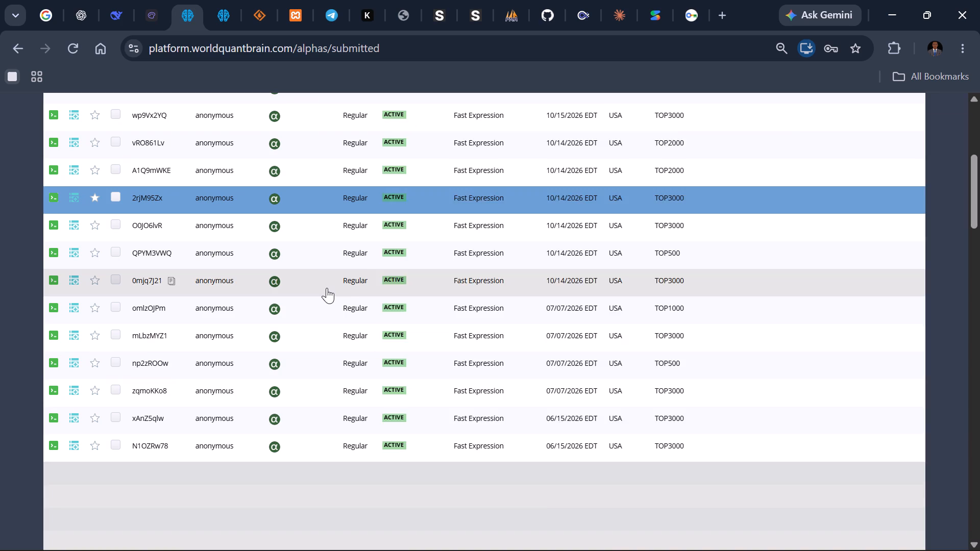
scroll(608, 339, down, 4)
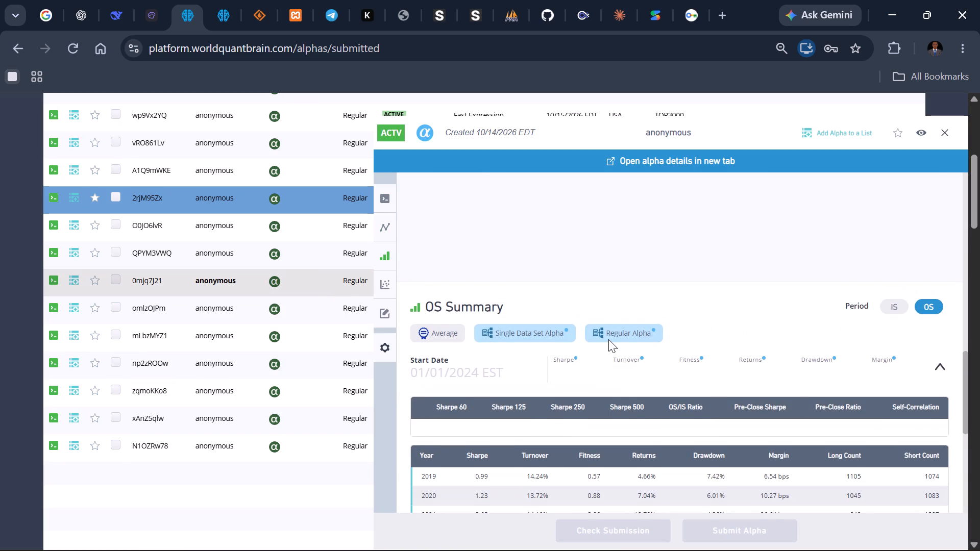
click(896, 300)
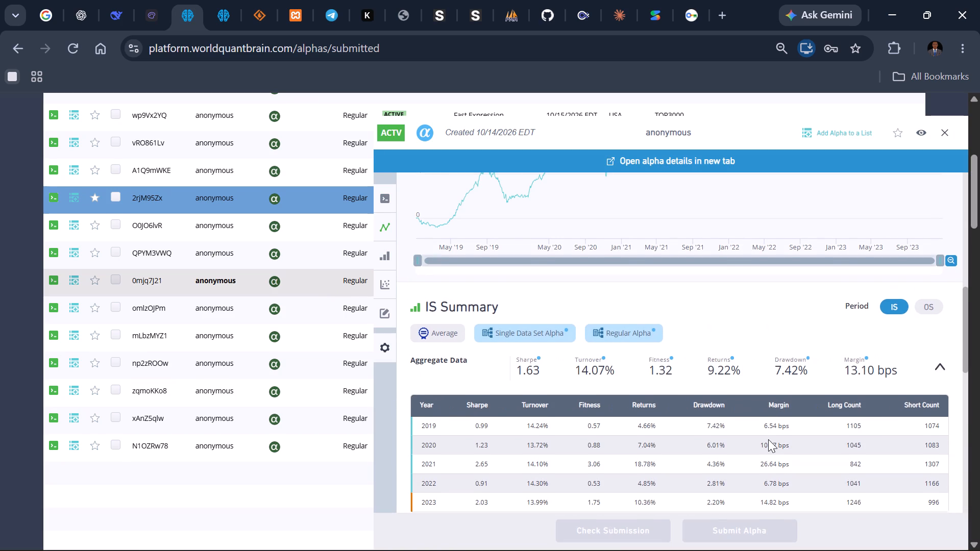
scroll(768, 439, down, 1)
scroll(854, 405, down, 2)
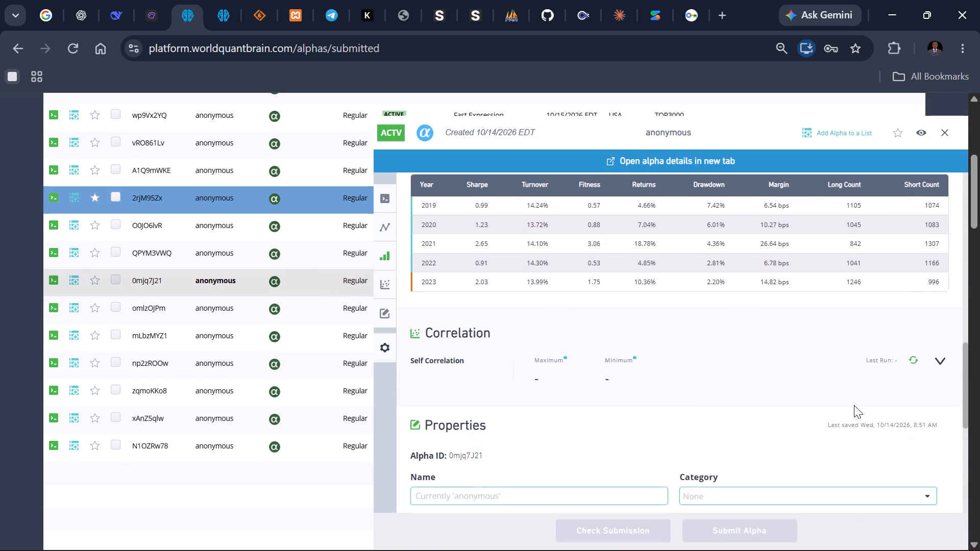
scroll(854, 405, down, 2)
click(493, 321)
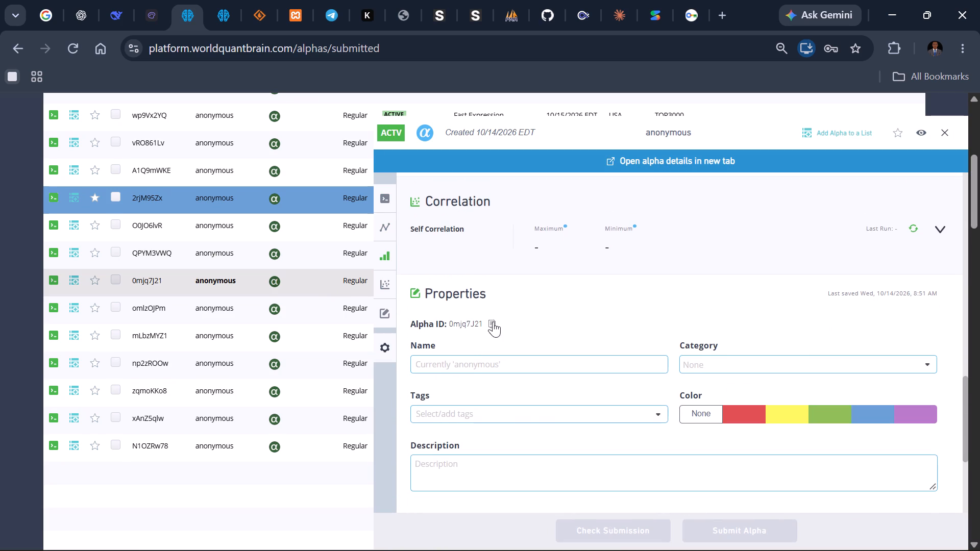
Switch to alpha-harness and analyse alpha 0mjq7J21 in the Fields Sampler.
click(569, 0)
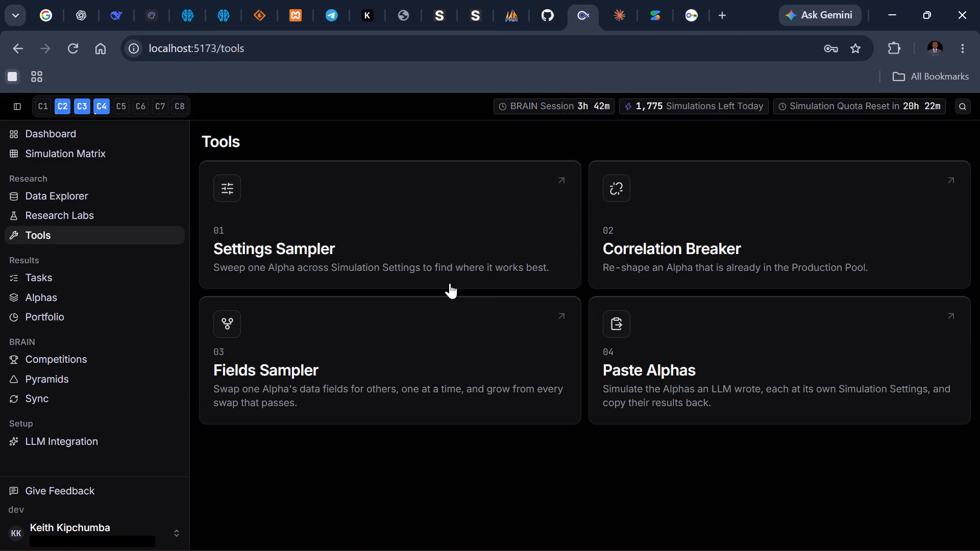
click(423, 379)
click(384, 227)
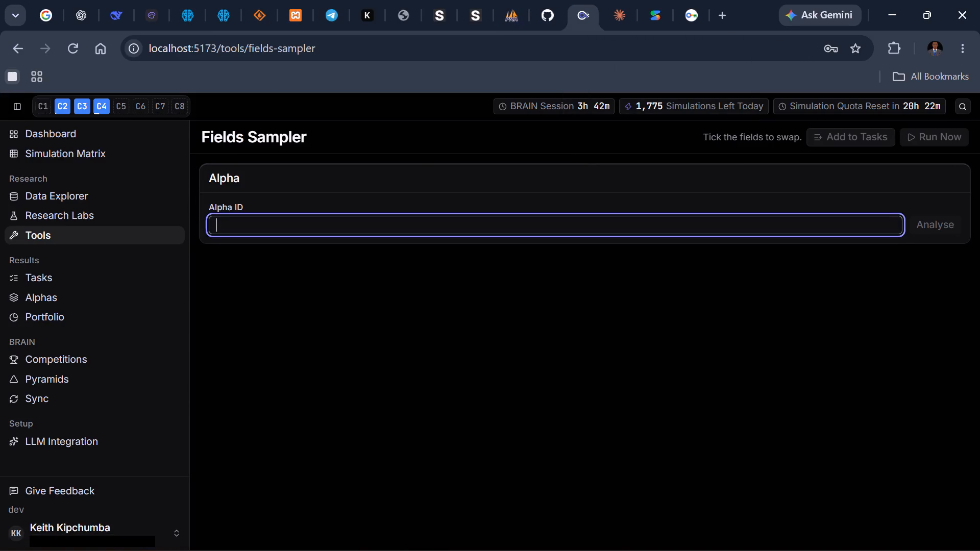
key(ctrl+v)
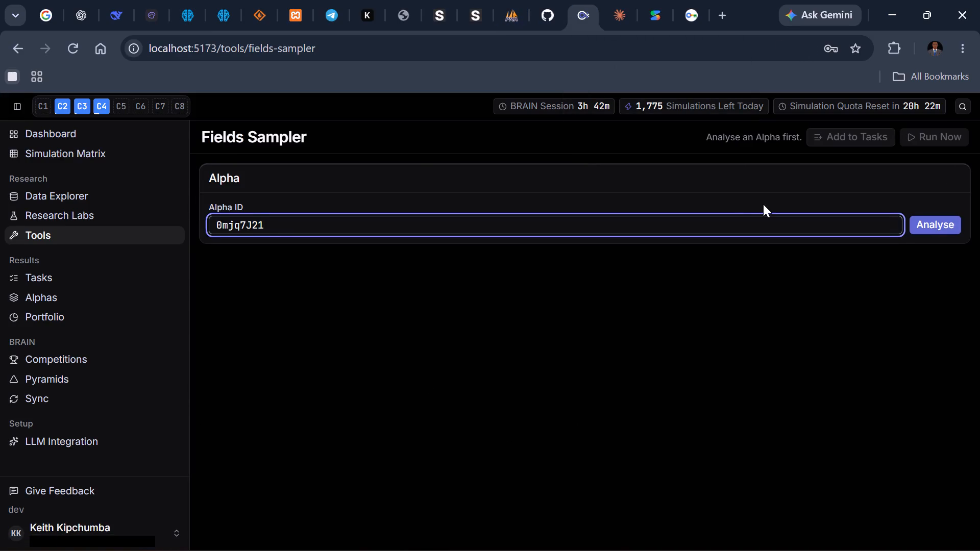
click(937, 217)
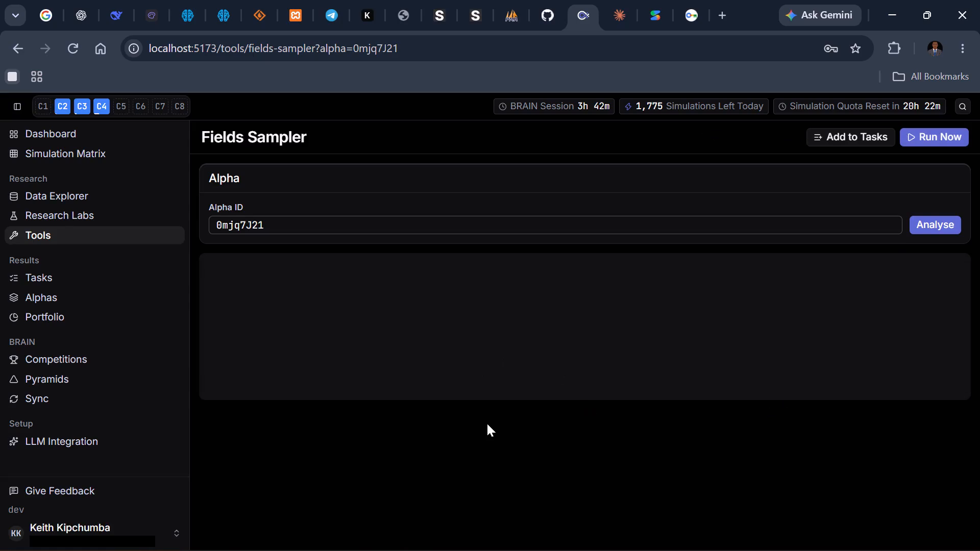
Limit the Fields Sampler task to 700 simulations.
scroll(678, 411, down, 8)
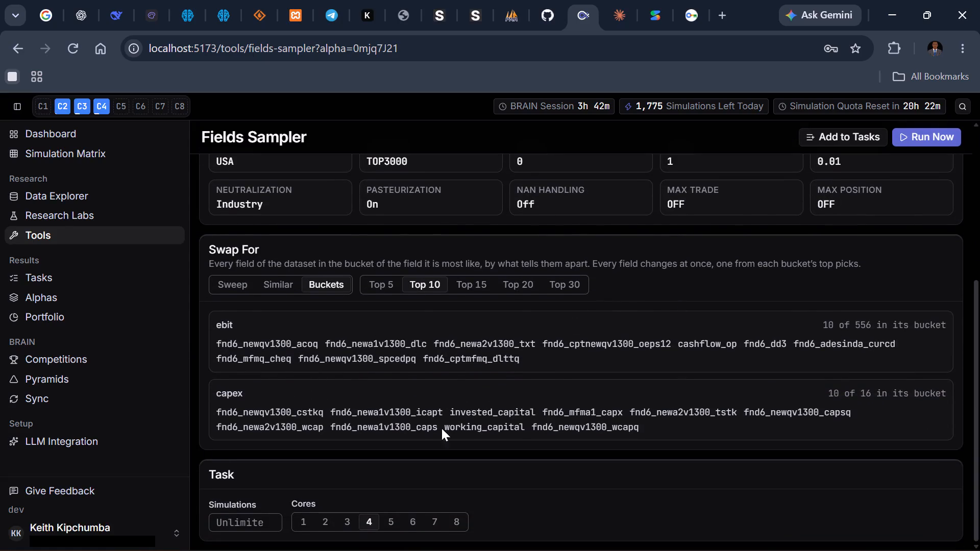
scroll(611, 458, down, 2)
click(249, 522)
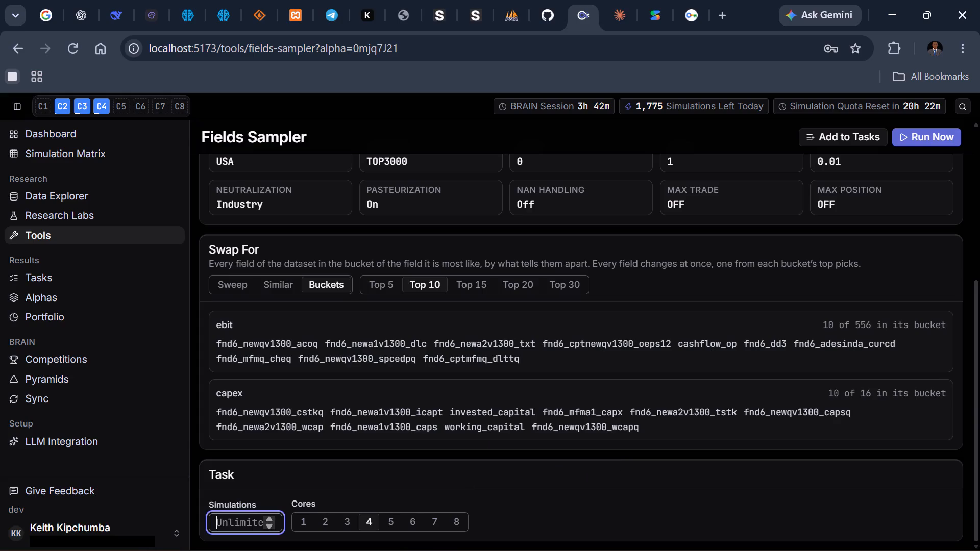
text(700)
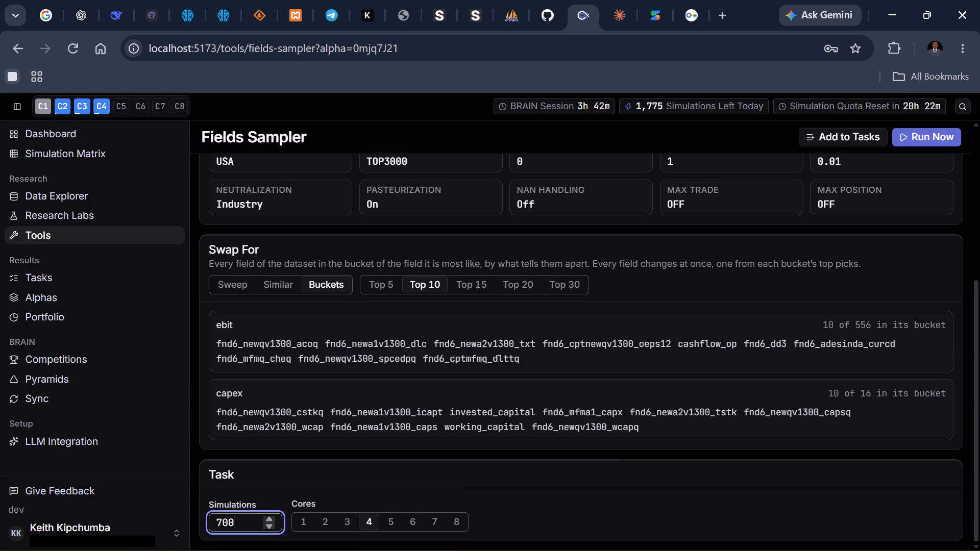
Set the bucket-based field swap to use the Top 15 picks from each bucket.
scroll(406, 480, down, 4)
scroll(523, 438, up, 3)
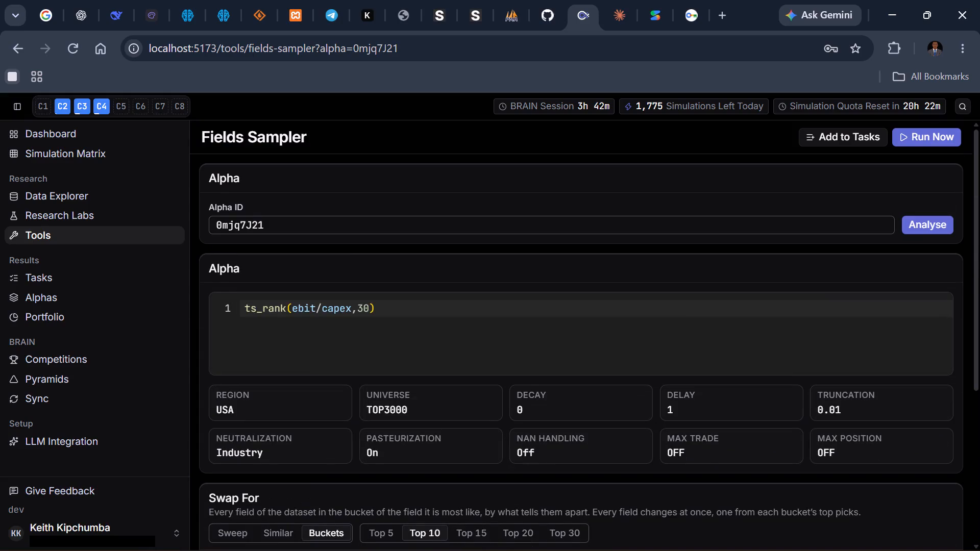
scroll(523, 438, up, 1)
scroll(557, 373, down, 2)
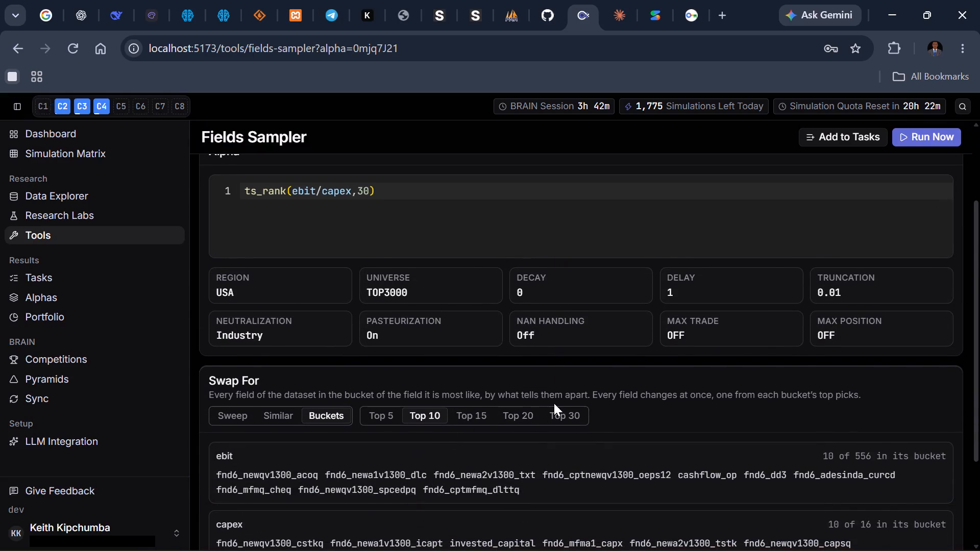
scroll(554, 403, up, 1)
click(470, 444)
scroll(612, 453, down, 2)
scroll(659, 366, down, 1)
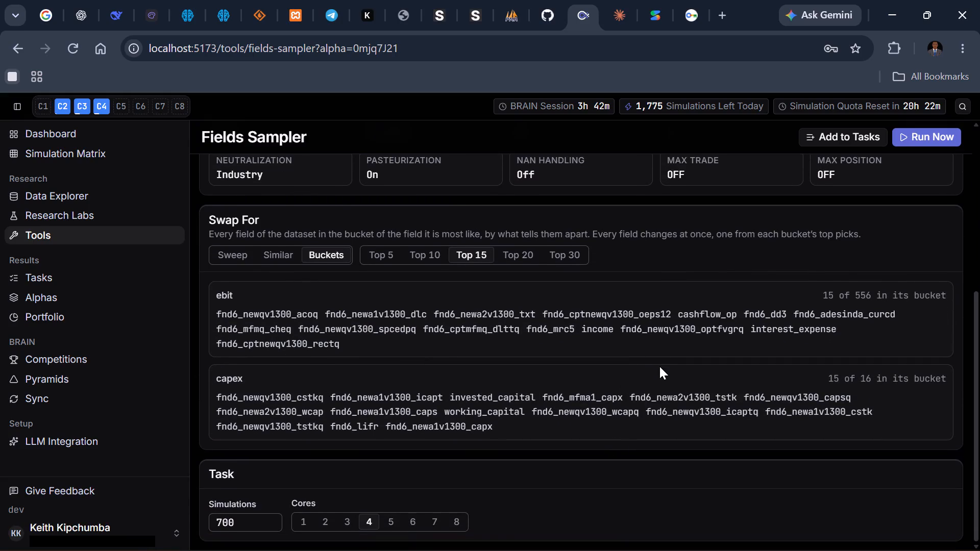
Check the swap fields and task settings for alpha 0mjq7J21, and run the Fields Sampler task immediately.
scroll(659, 366, down, 1)
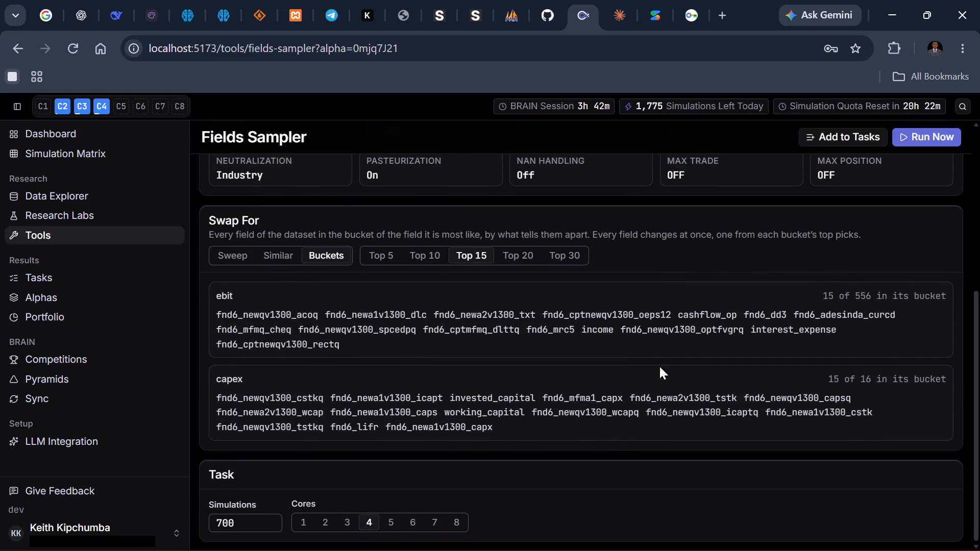
scroll(659, 366, down, 4)
scroll(742, 312, up, 4)
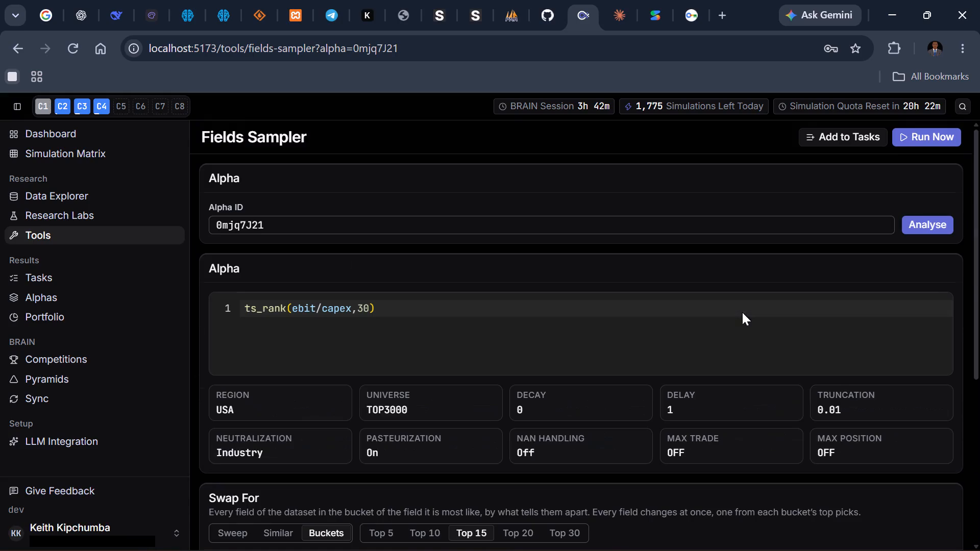
scroll(742, 312, up, 4)
click(915, 137)
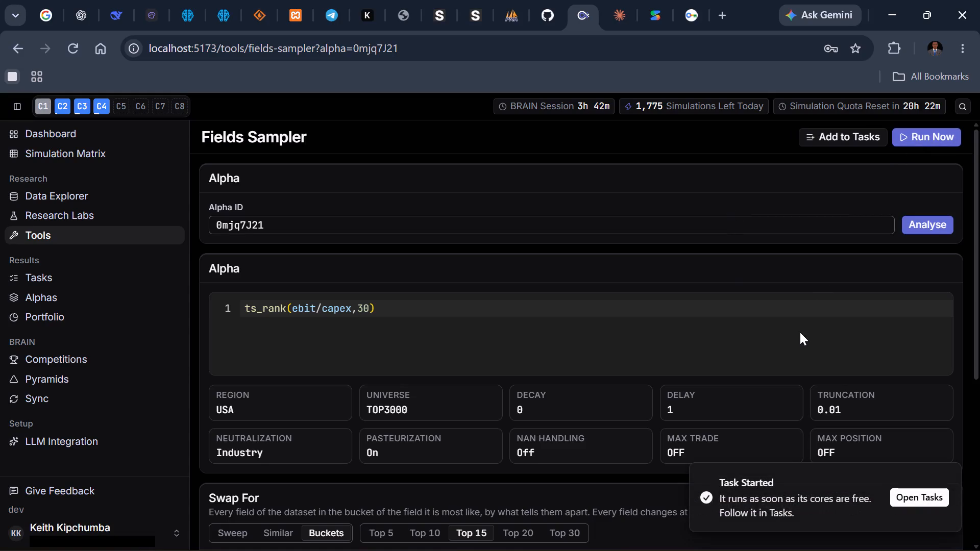
Go to the task list from the start notice and pause the running 1,000-simulation Fields Sampler task.
click(916, 497)
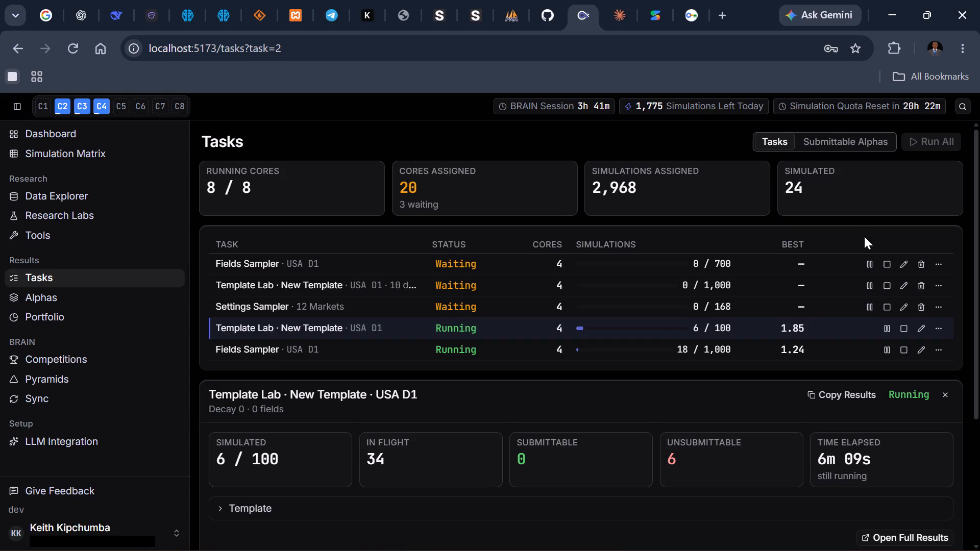
click(889, 346)
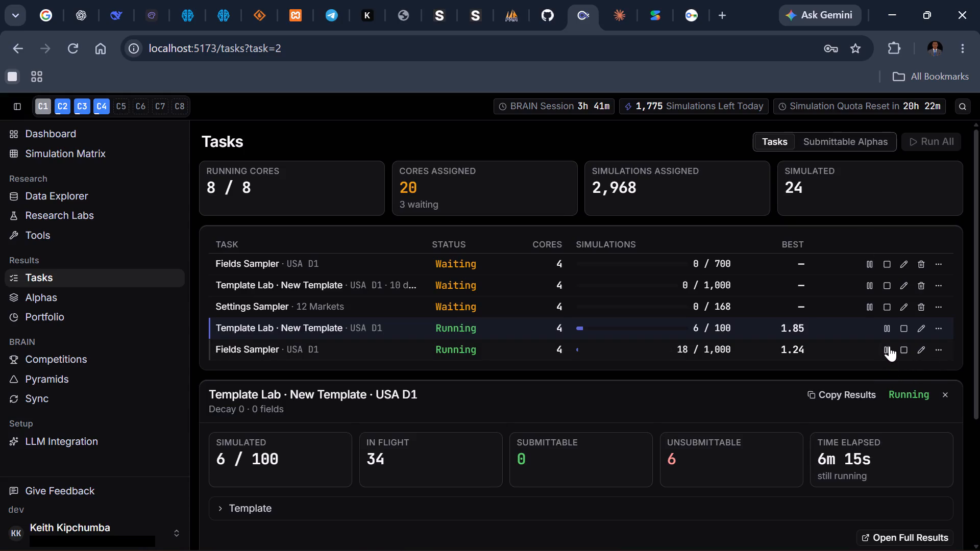
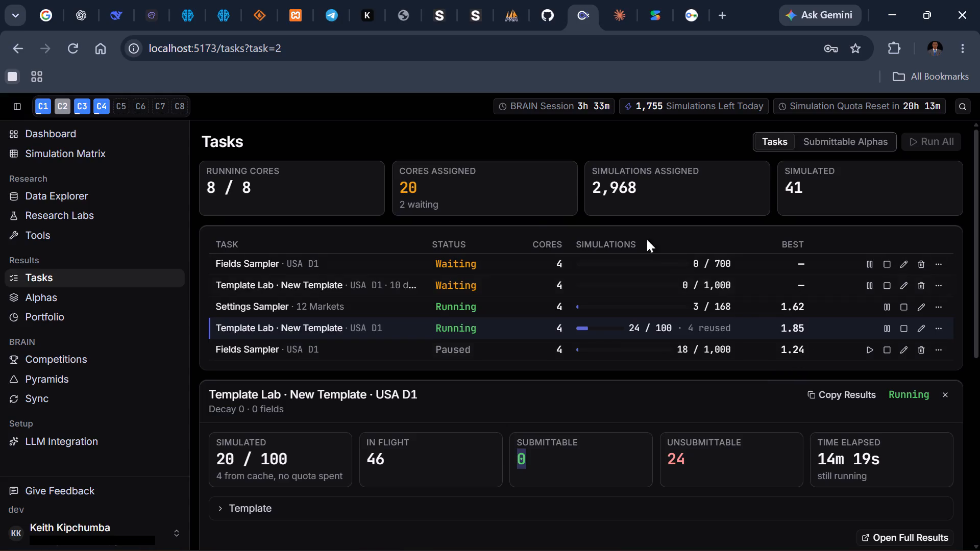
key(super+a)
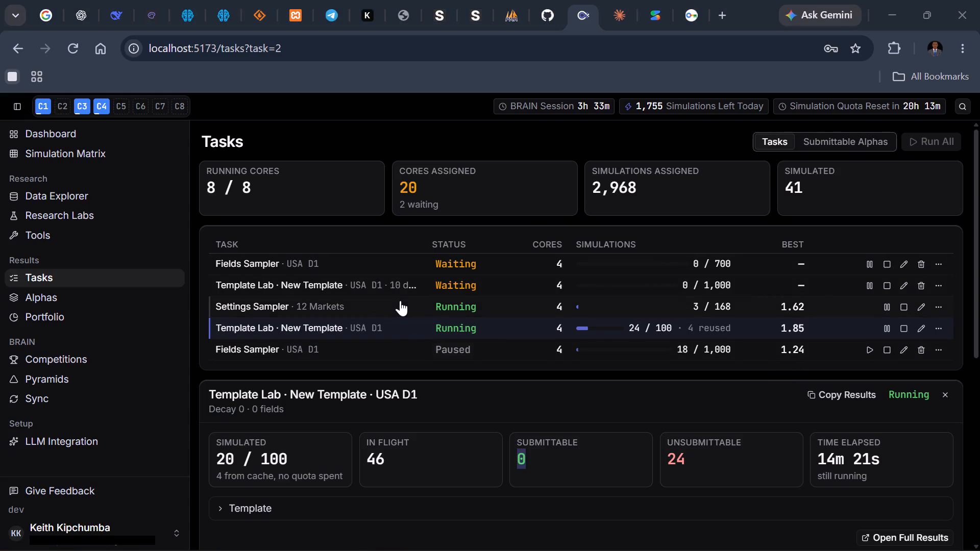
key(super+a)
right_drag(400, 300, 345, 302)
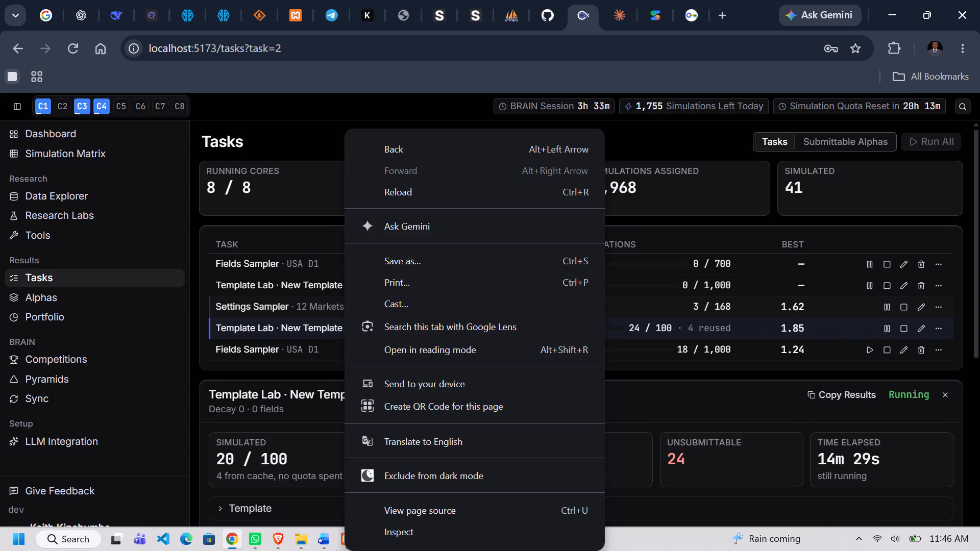
Look over the running 100-simulation Template Lab task's progress figures and results table.
click(724, 399)
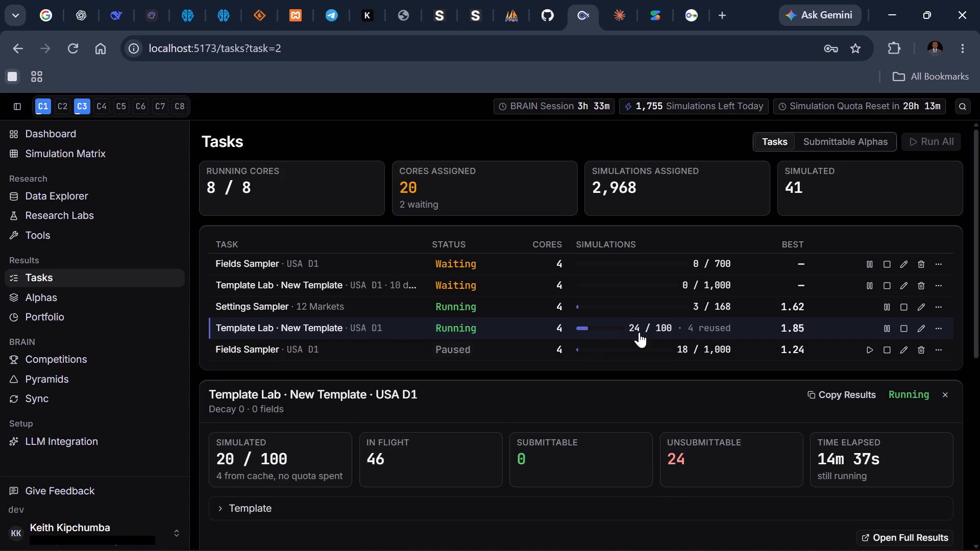
scroll(639, 330, down, 2)
scroll(612, 389, down, 4)
scroll(612, 389, up, 1)
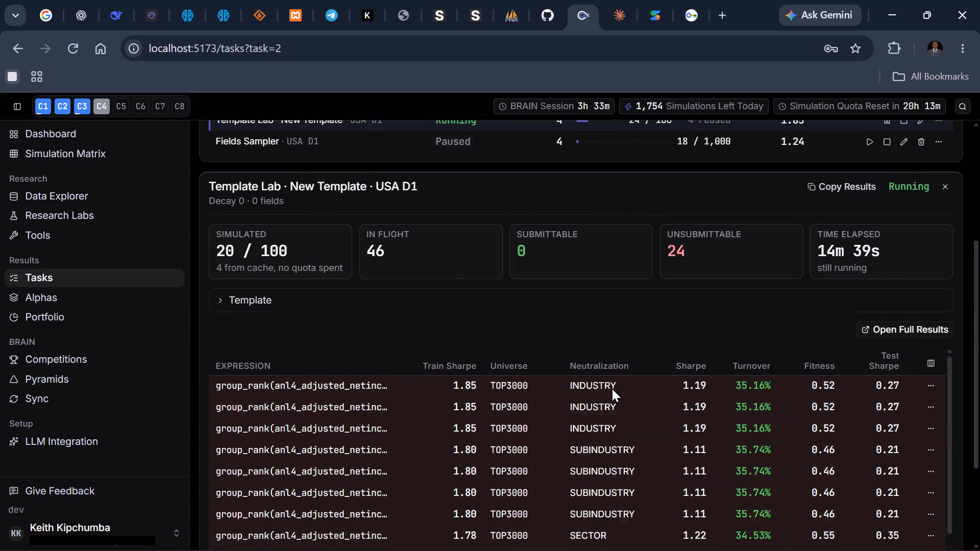
scroll(612, 389, up, 1)
scroll(612, 389, left, 1)
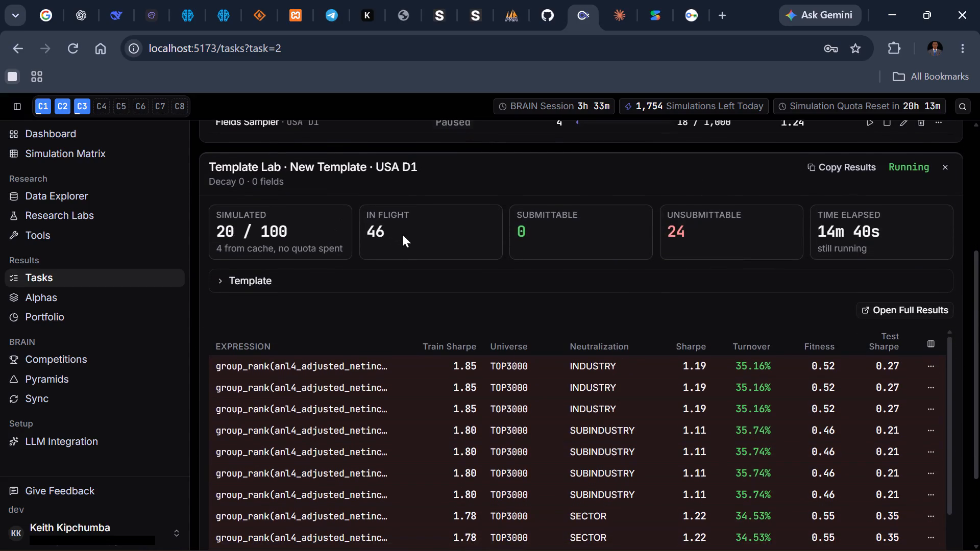
scroll(540, 232, up, 8)
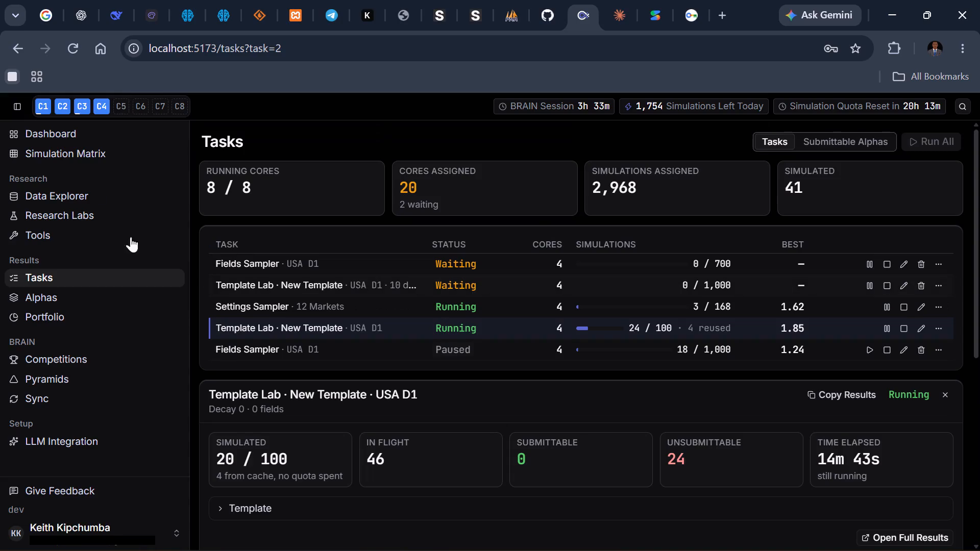
Open the Search Lab among the research labs and check its market region options and run settings.
click(88, 226)
click(85, 217)
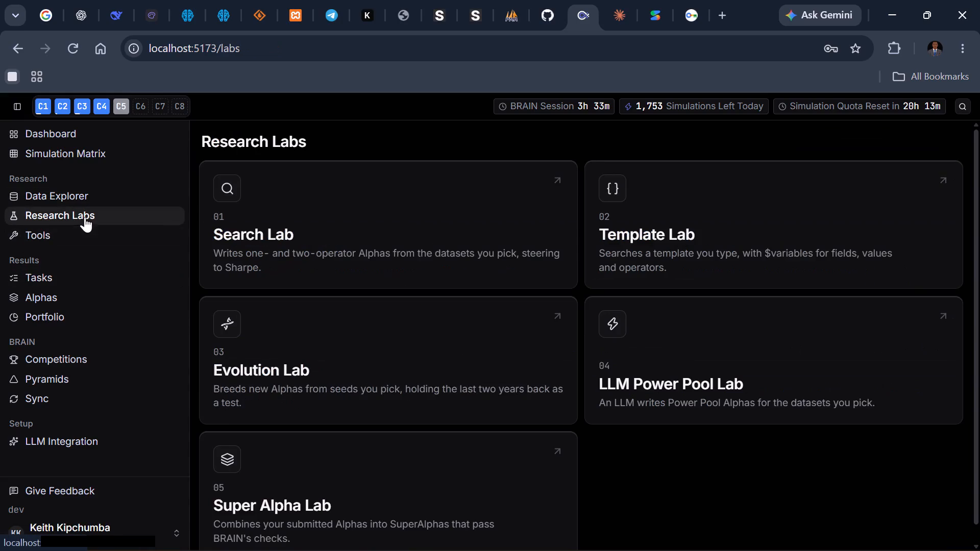
click(358, 212)
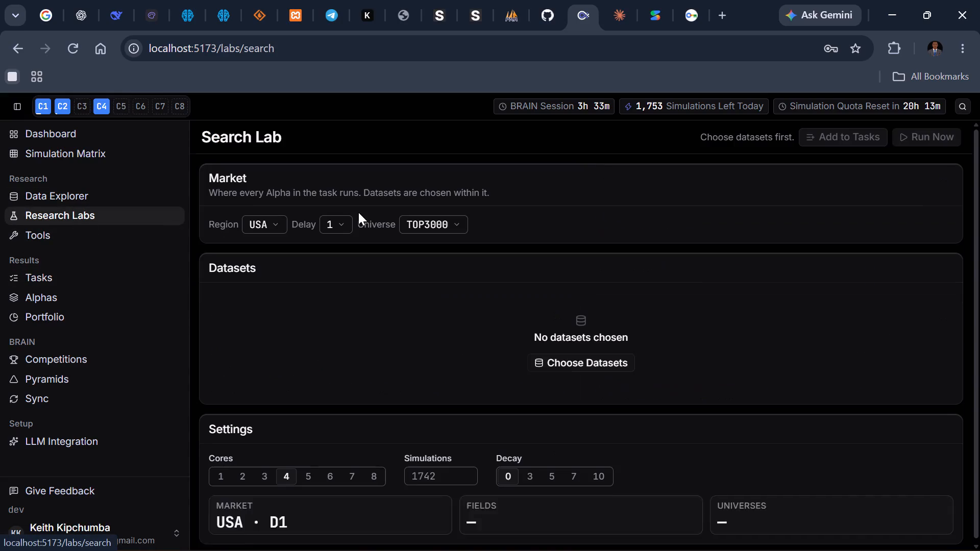
scroll(574, 323, down, 1)
scroll(459, 235, up, 4)
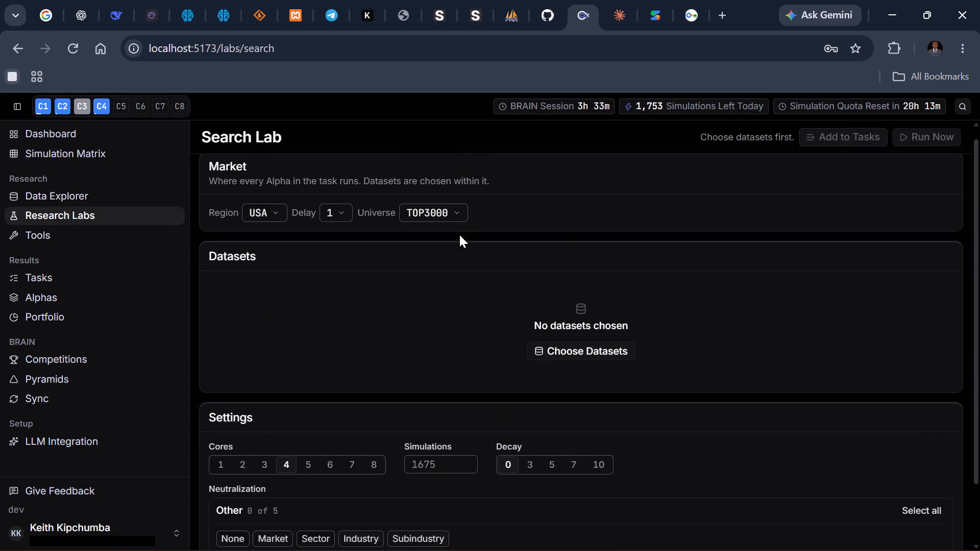
click(267, 222)
click(267, 222)
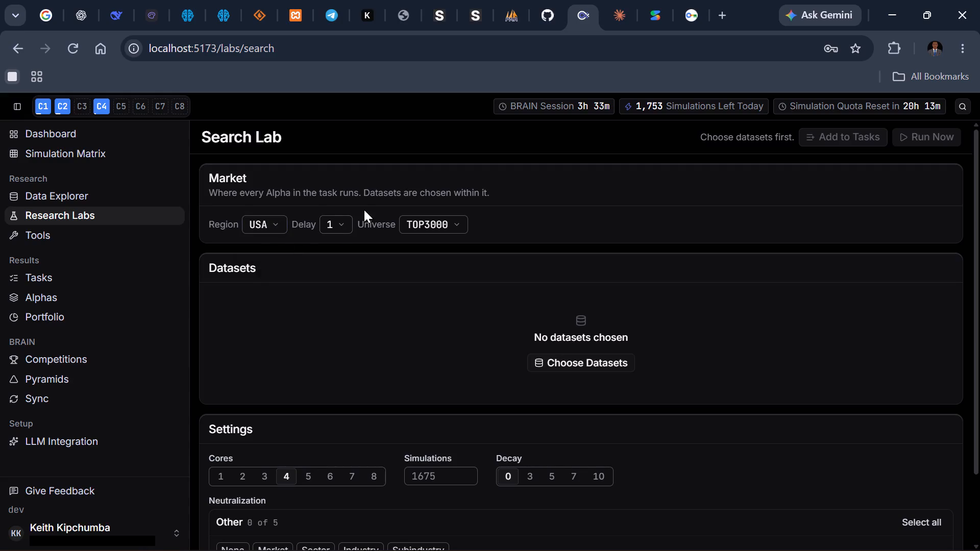
click(277, 219)
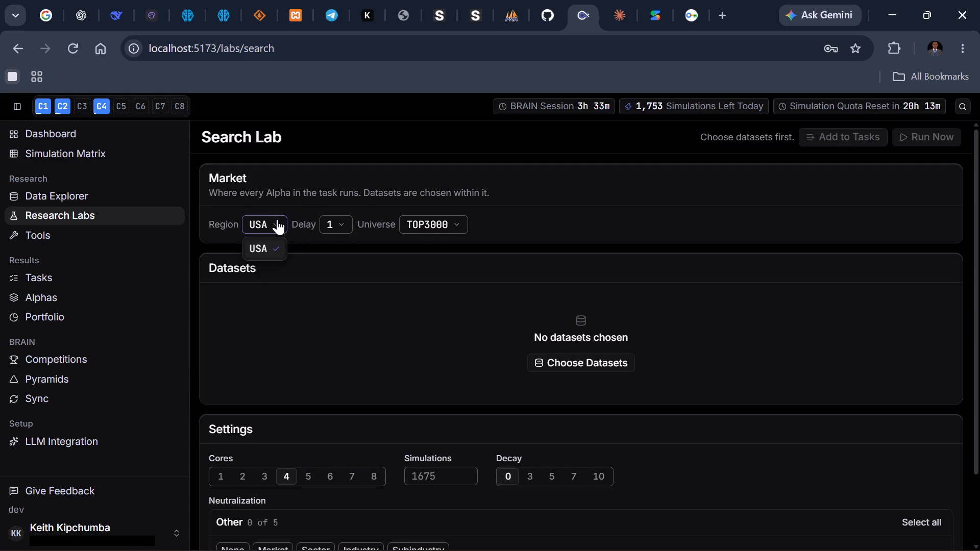
click(607, 365)
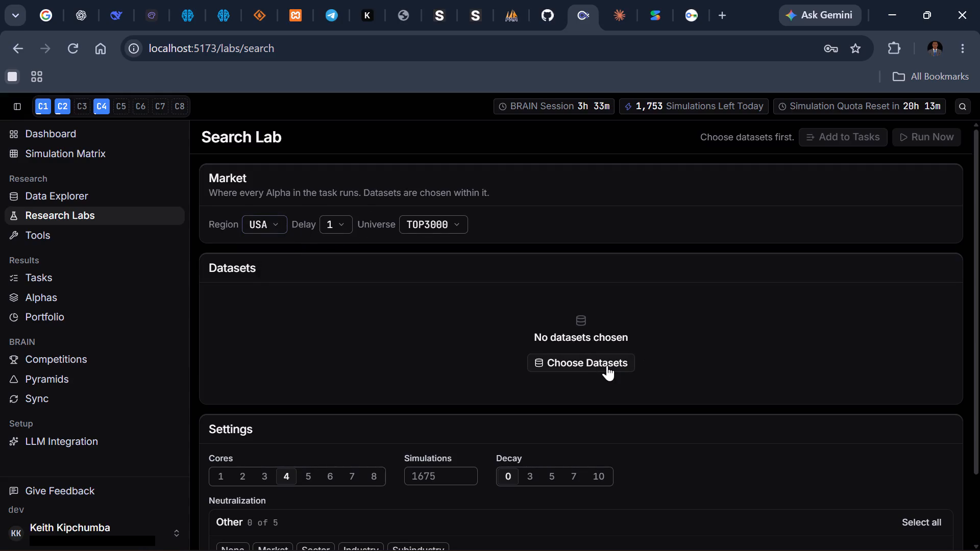
Select the Company Fundamental Data for Equity (fundamental6) dataset for the Search Lab run.
scroll(704, 325, down, 1)
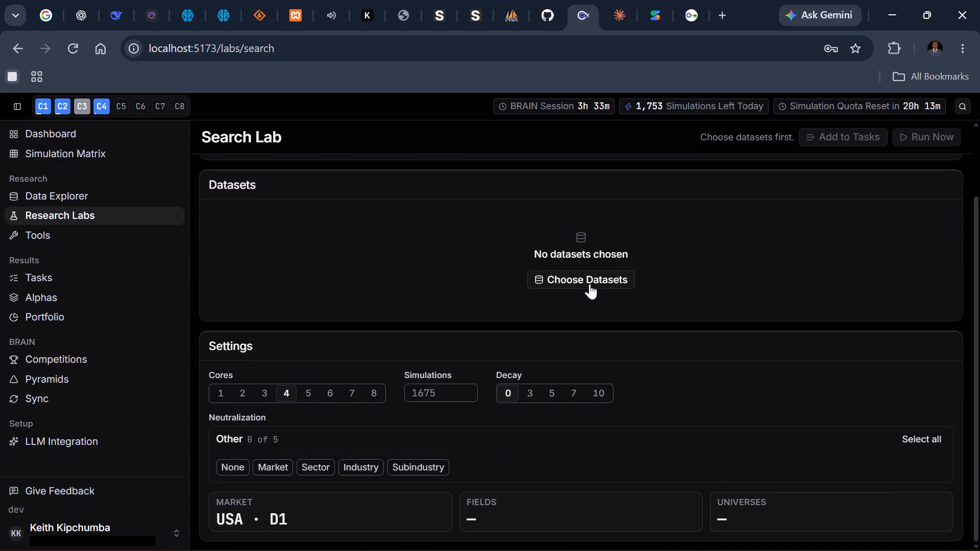
click(590, 284)
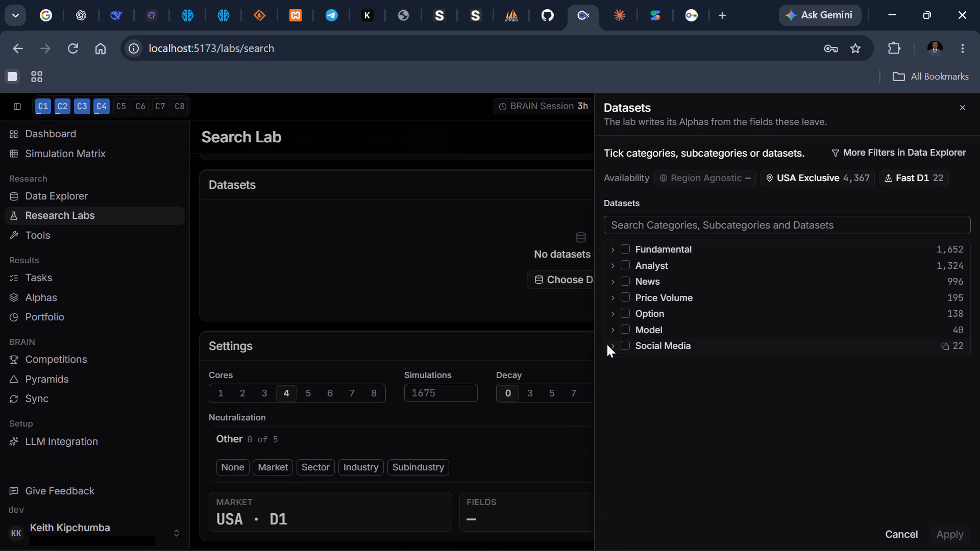
click(612, 250)
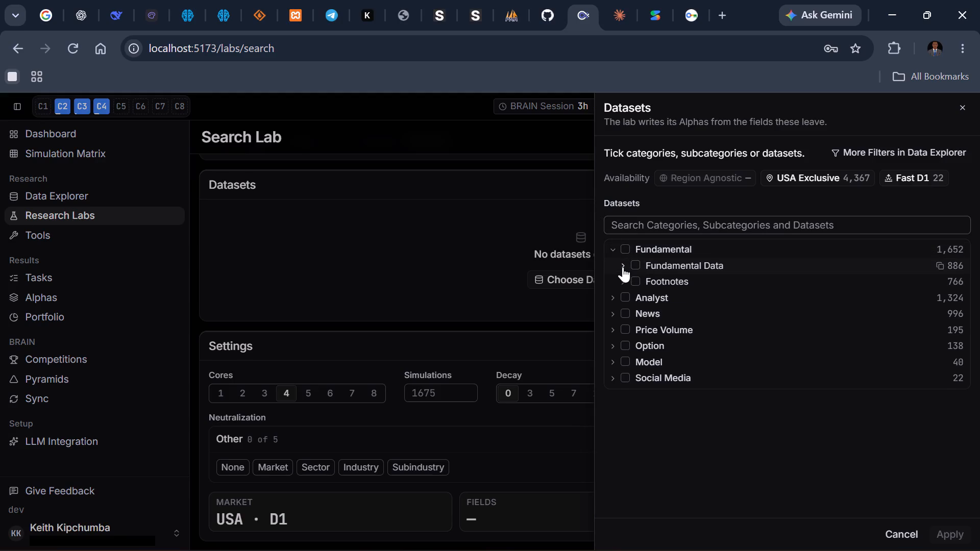
click(623, 266)
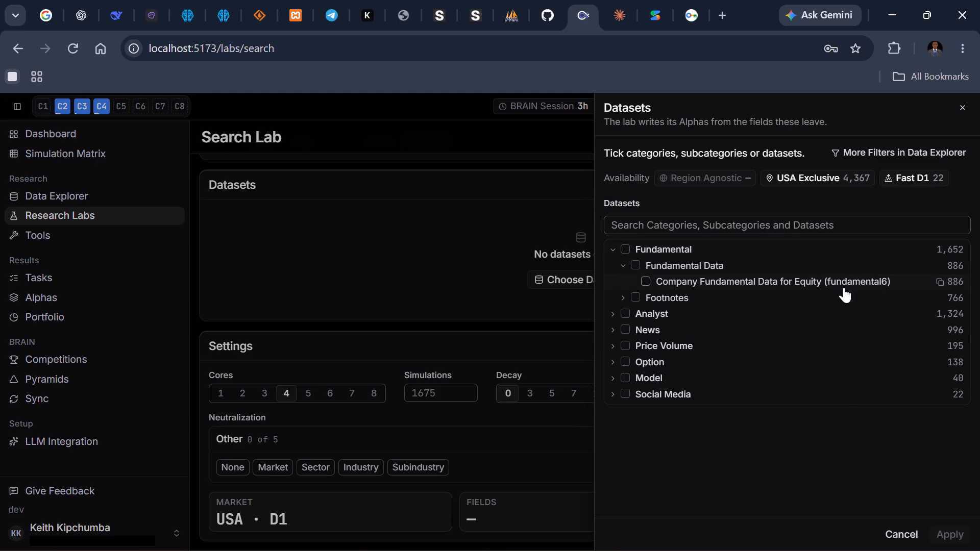
click(644, 282)
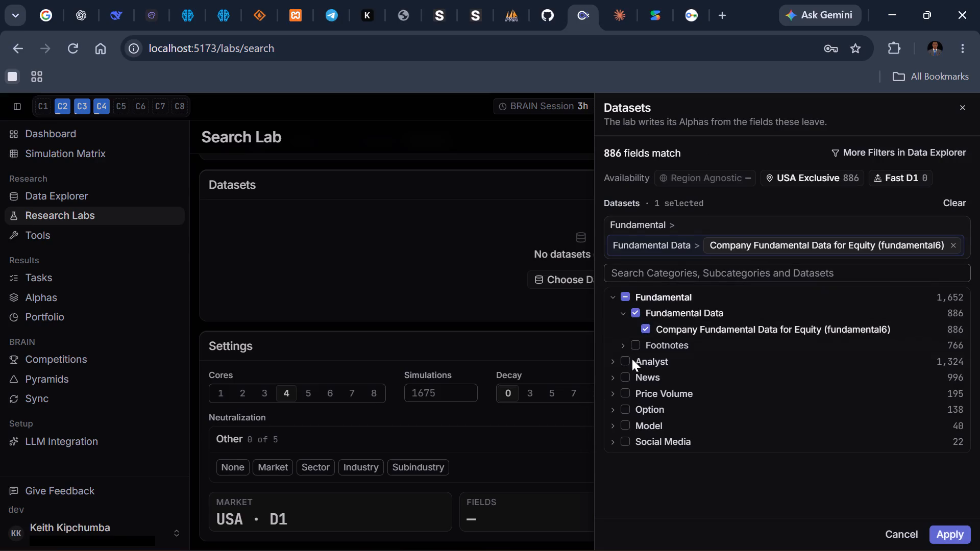
Add the Analyst Estimate Data for Equity (analyst4) dataset to the Search Lab selection.
click(623, 349)
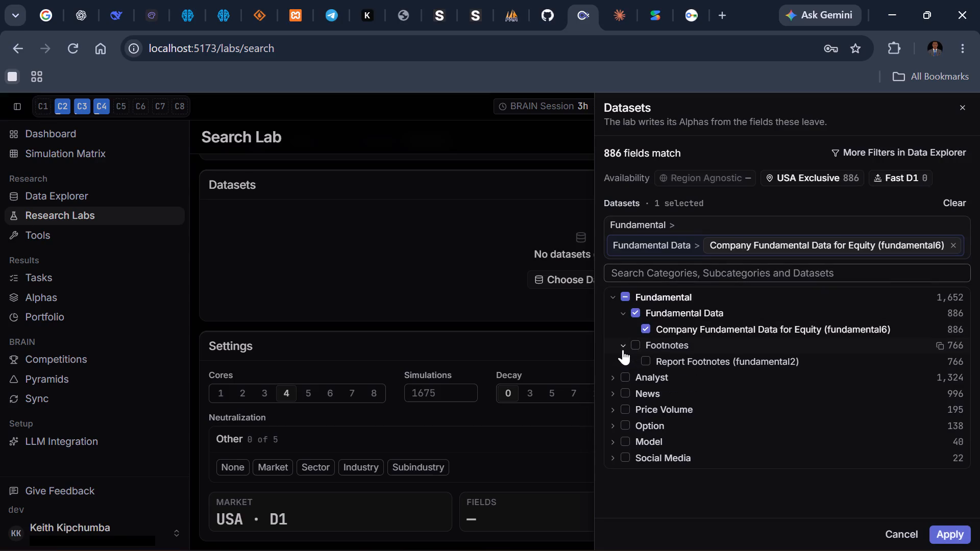
click(612, 378)
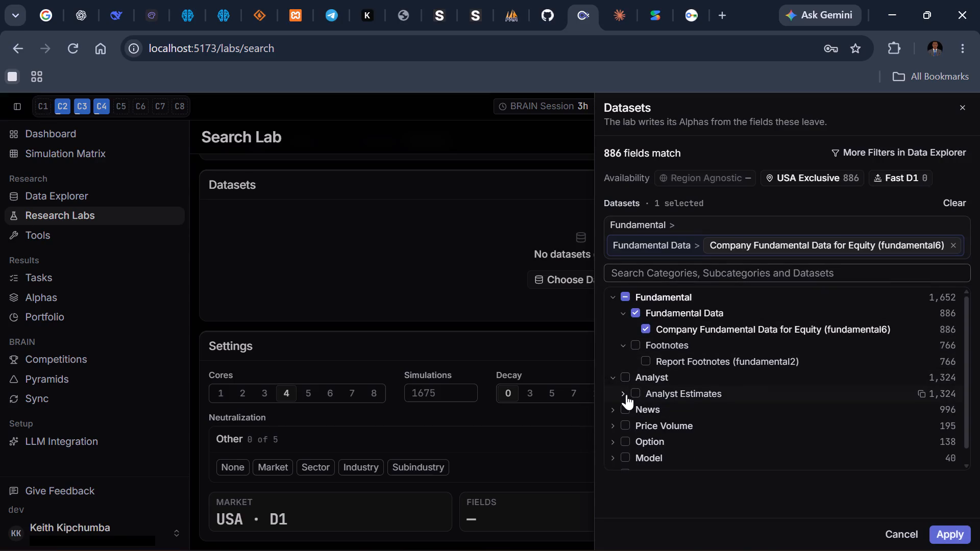
click(626, 394)
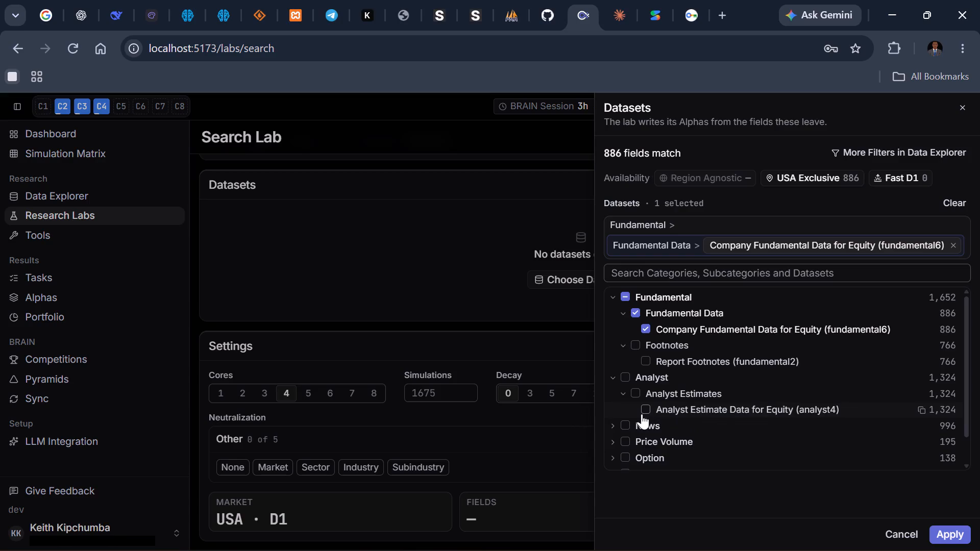
click(645, 411)
Add the Ravenpack News Data (news18) dataset from the News Sentiment subcategory to the selection.
scroll(645, 411, down, 3)
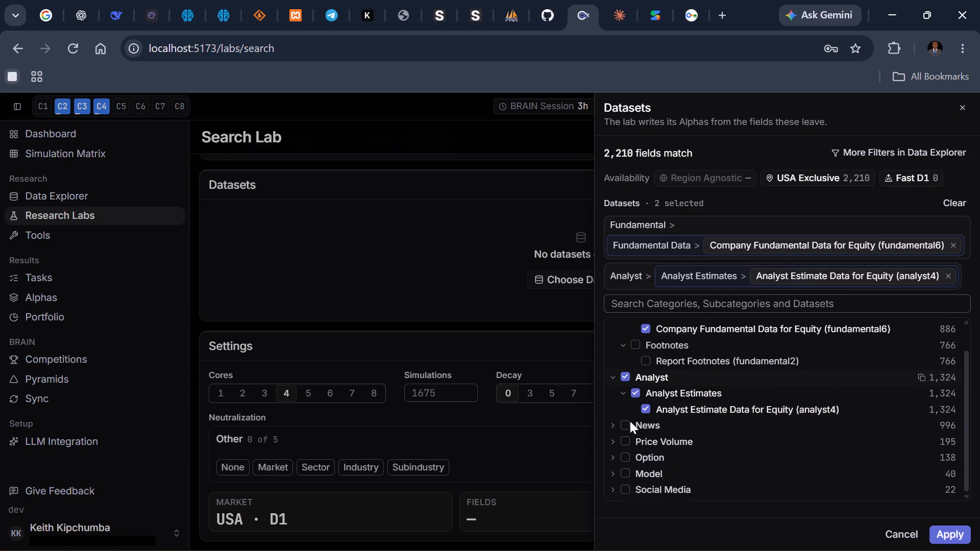
click(614, 428)
scroll(666, 423, down, 3)
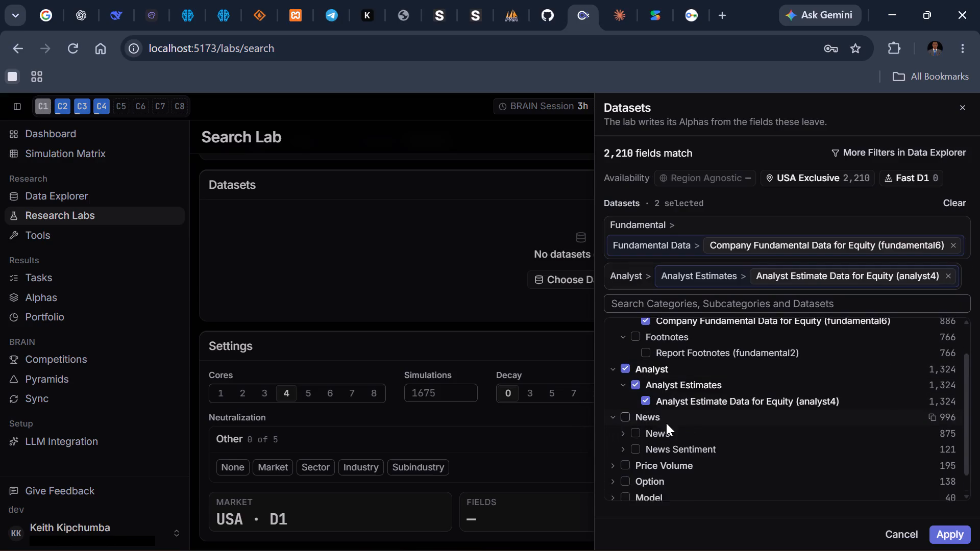
click(625, 407)
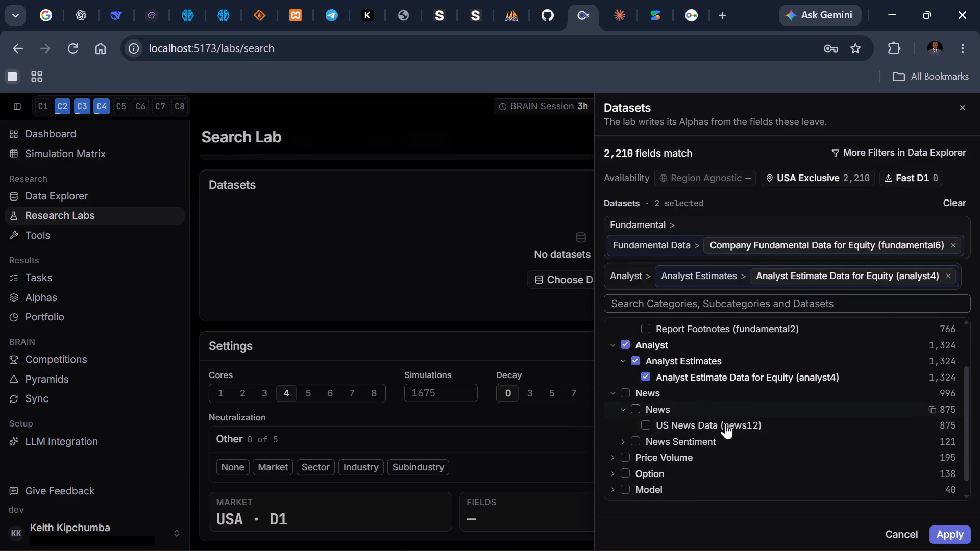
click(623, 440)
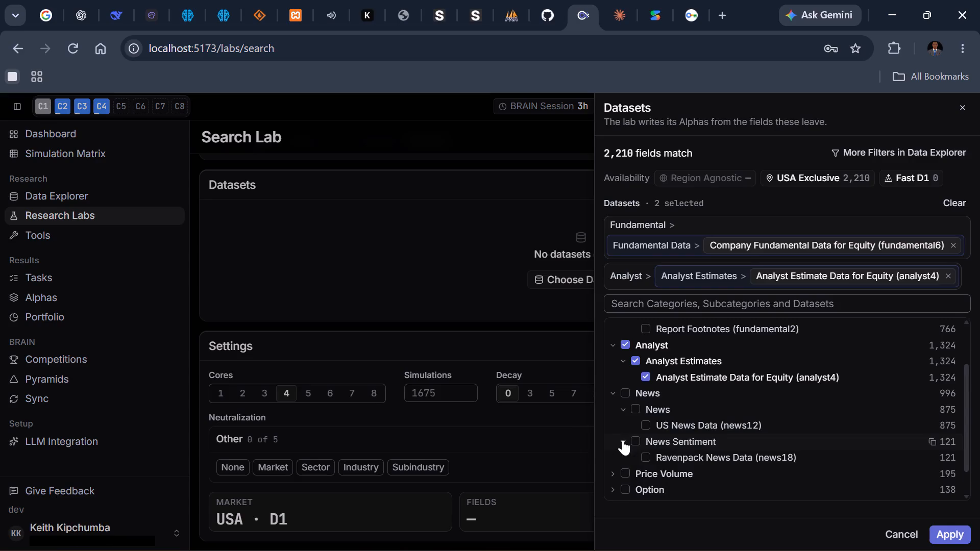
scroll(690, 396, down, 1)
click(643, 428)
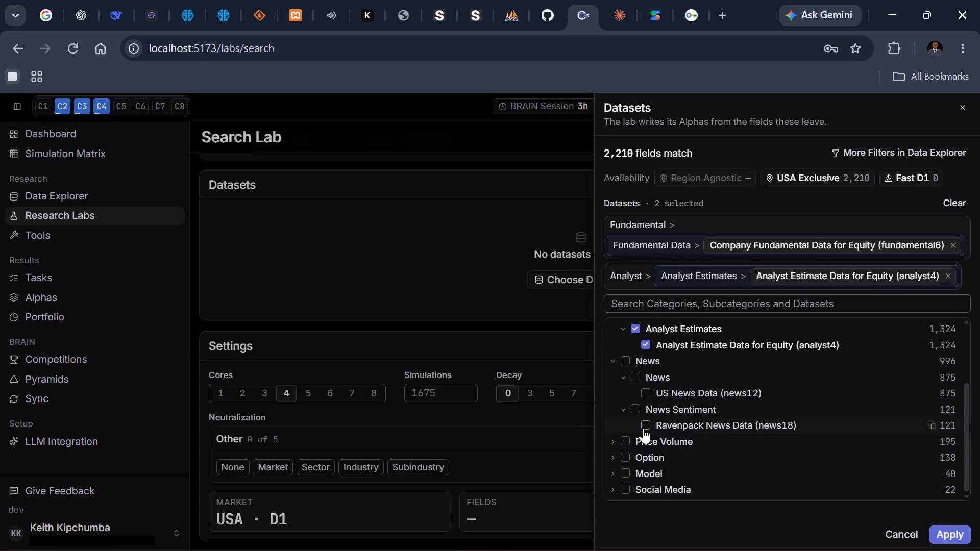
Expand the Price Volume category to show its dataset subcategories.
scroll(643, 428, down, 4)
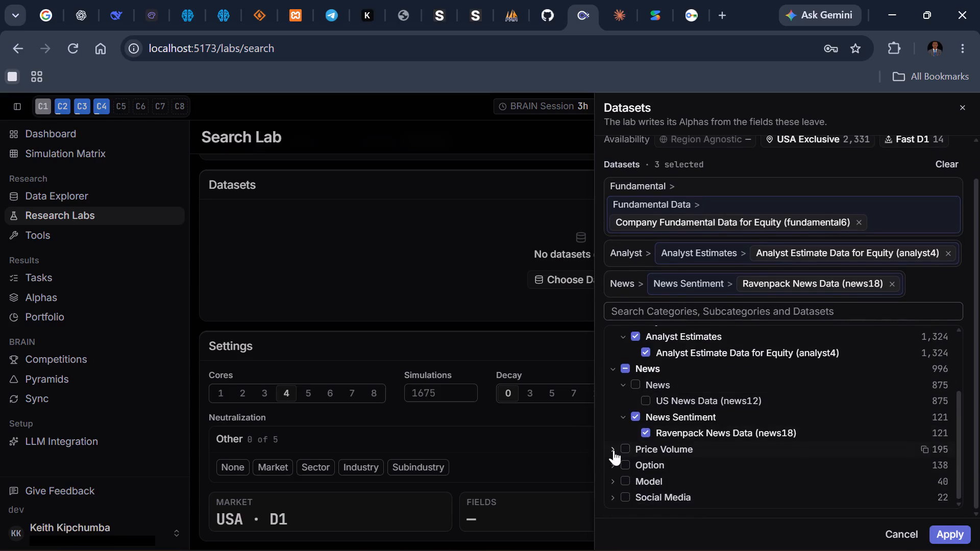
click(613, 450)
scroll(673, 424, down, 2)
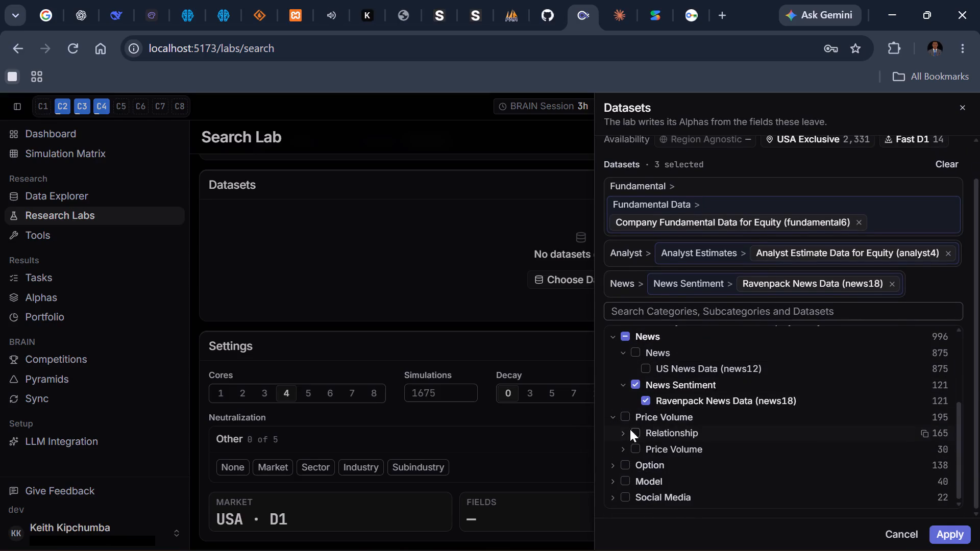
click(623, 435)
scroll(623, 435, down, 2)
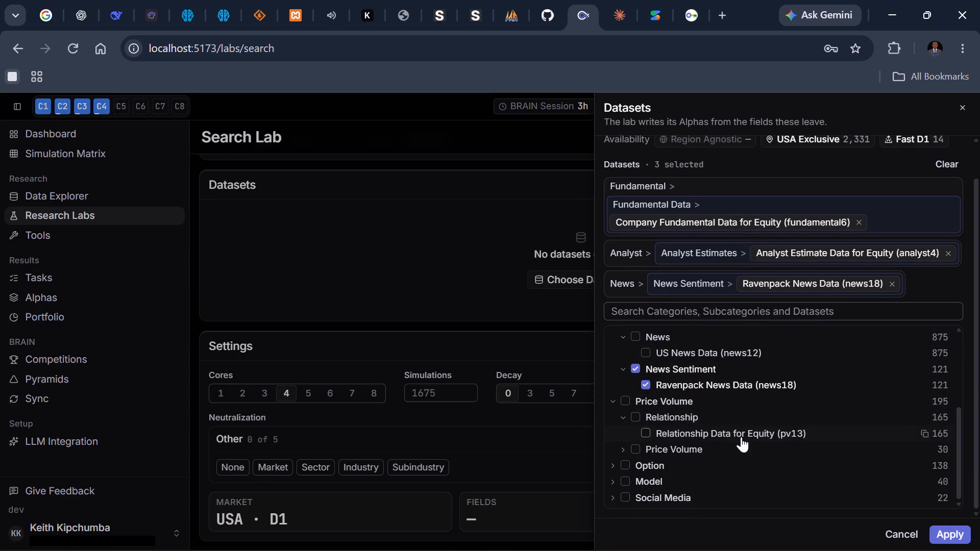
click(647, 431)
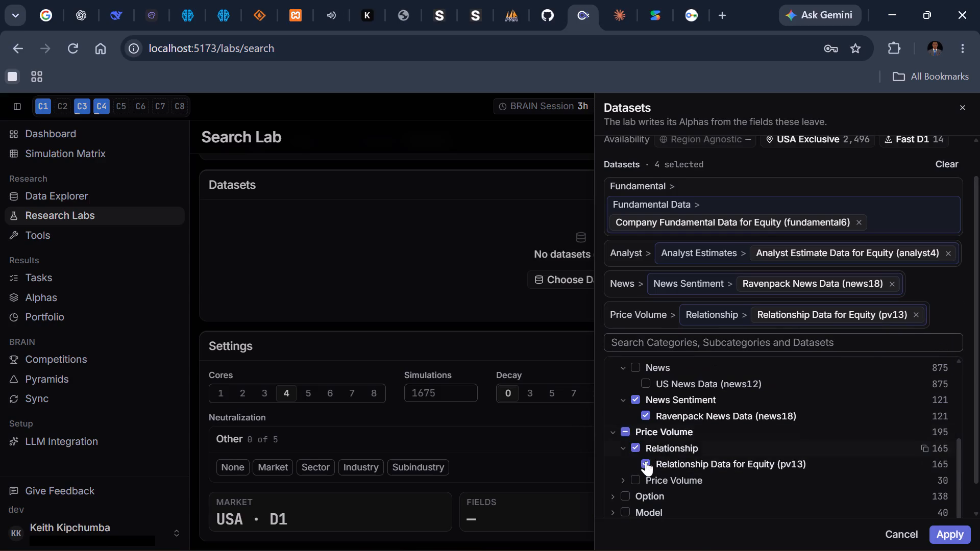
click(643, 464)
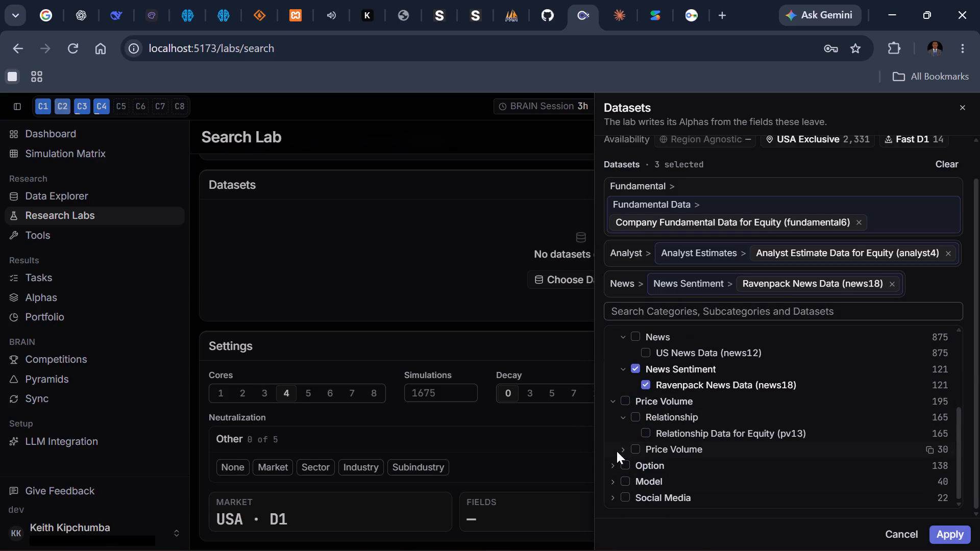
Add the Price Volume Data for Equity (pv1) dataset from the Price Volume subcategory to the selection.
click(621, 451)
scroll(621, 451, down, 1)
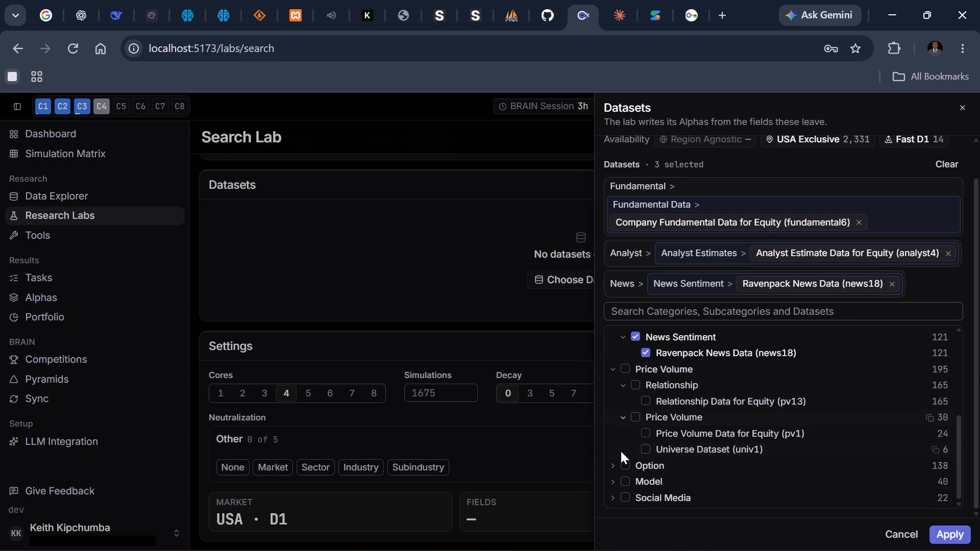
scroll(621, 451, down, 1)
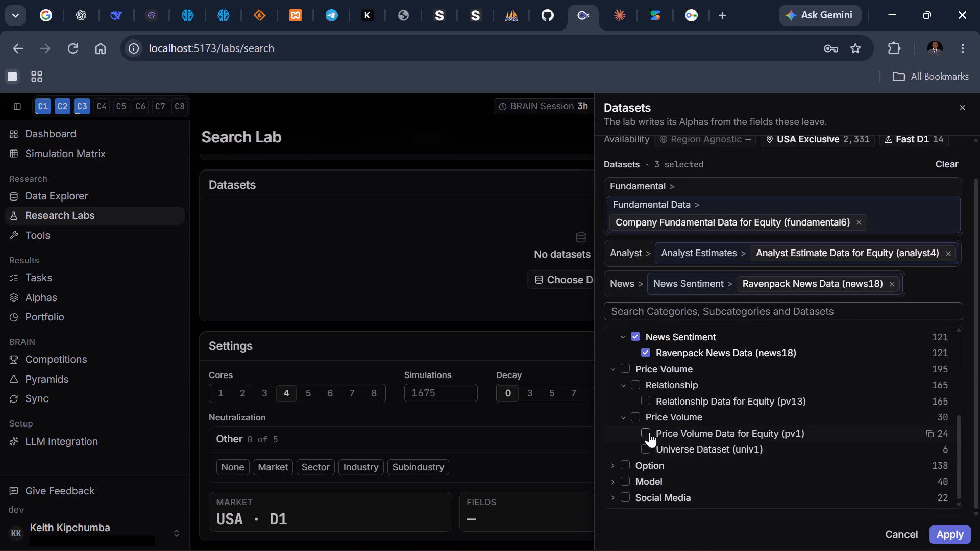
click(648, 431)
Expand the Option category and its Option Analytics subcategory to examine the available datasets.
scroll(688, 494, down, 2)
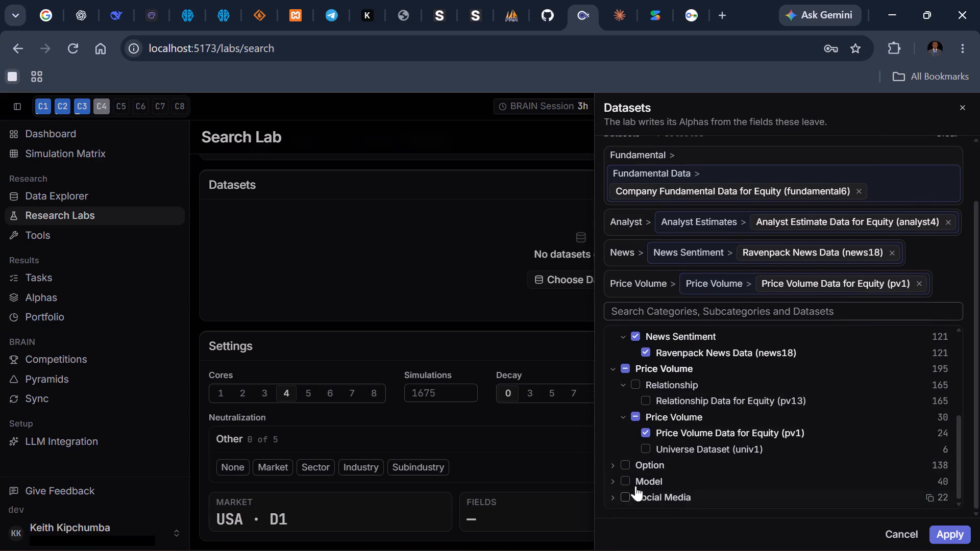
click(613, 466)
scroll(613, 466, down, 1)
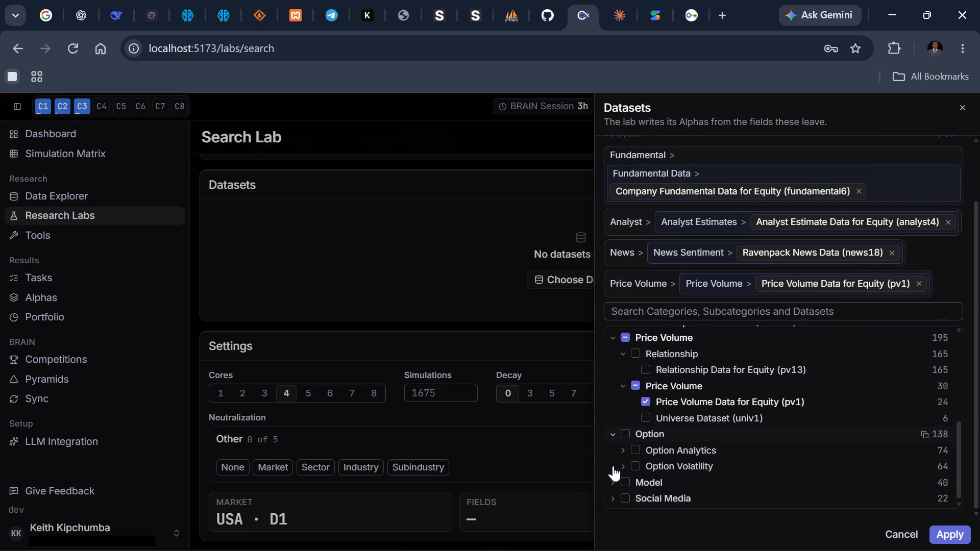
scroll(613, 466, down, 1)
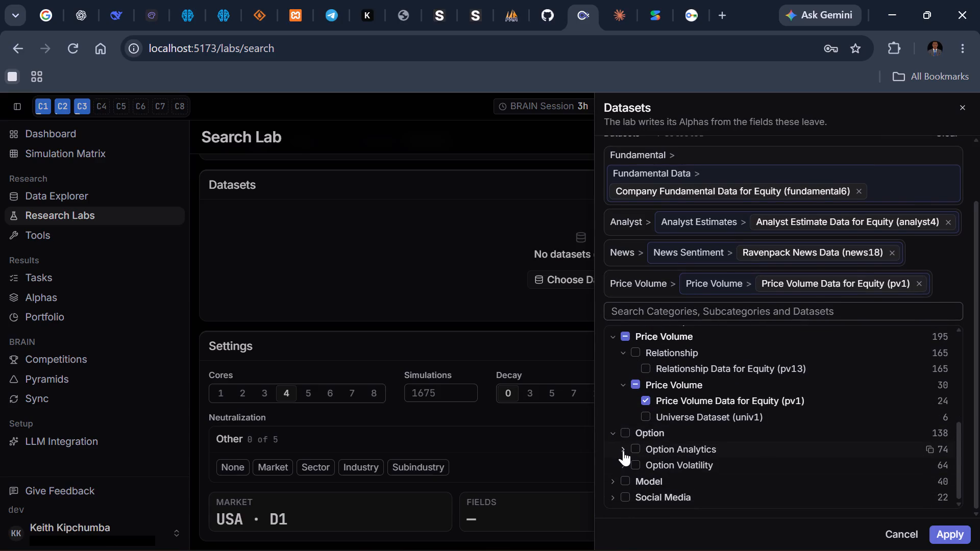
click(623, 451)
scroll(623, 451, down, 2)
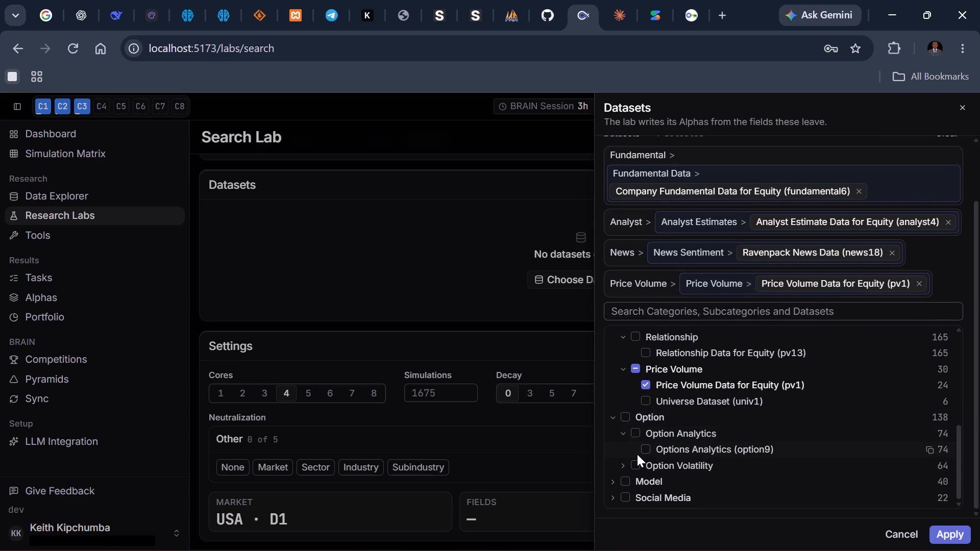
scroll(637, 454, down, 1)
Add the Systematic Risk Metrics (model51) dataset from the Model category's Risk Models subcategory to the selection.
click(612, 485)
scroll(612, 485, down, 1)
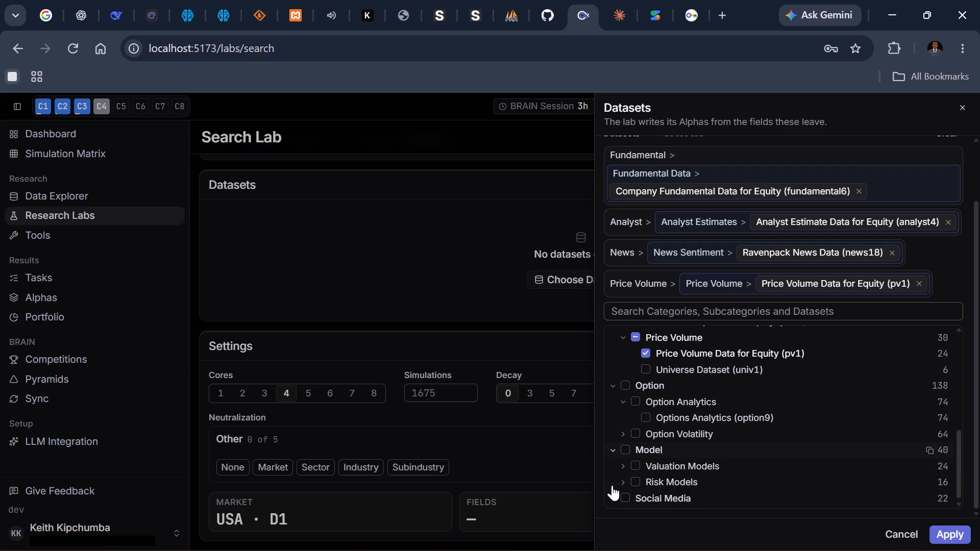
scroll(612, 485, down, 2)
click(623, 468)
scroll(623, 468, down, 2)
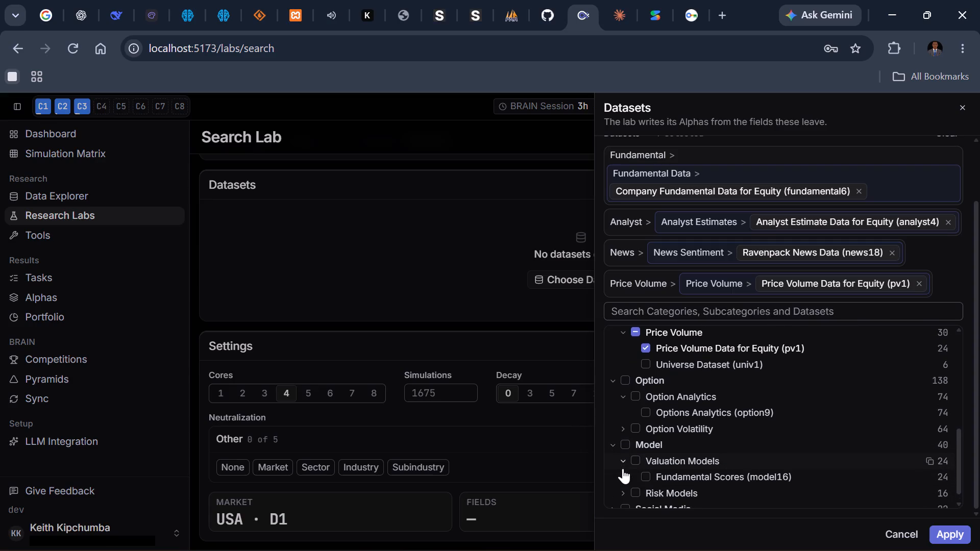
scroll(648, 465, down, 1)
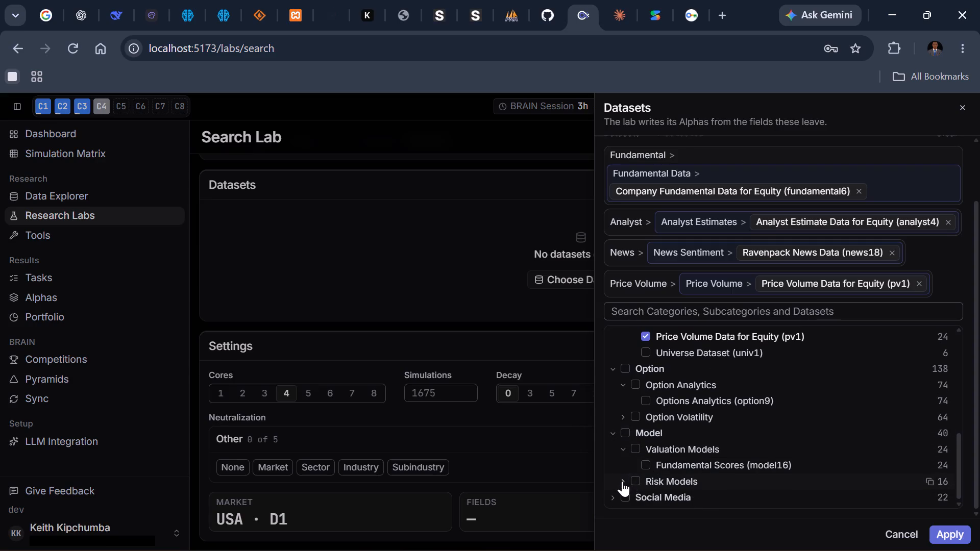
click(623, 483)
scroll(623, 483, down, 1)
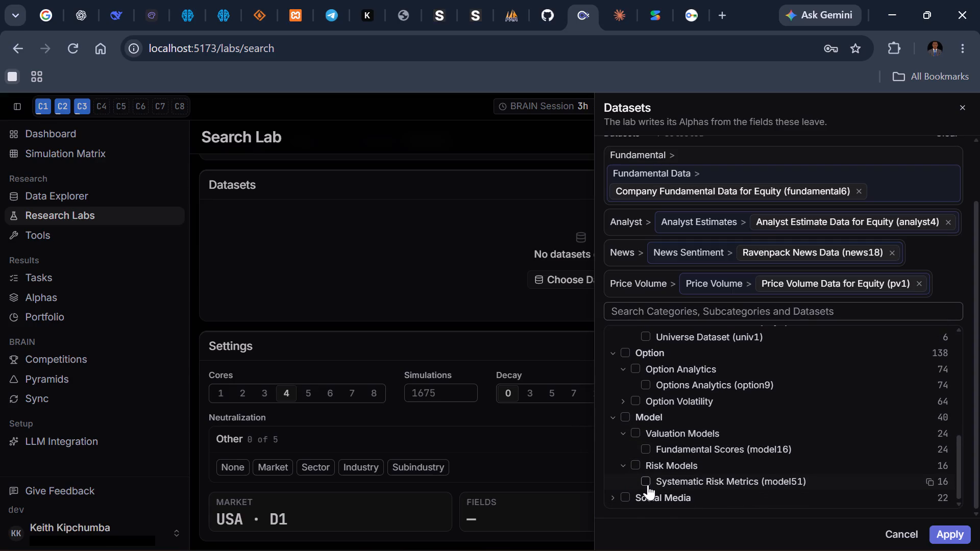
click(644, 483)
Expand the Social Media category and its subcategory to examine the available datasets.
scroll(644, 483, down, 2)
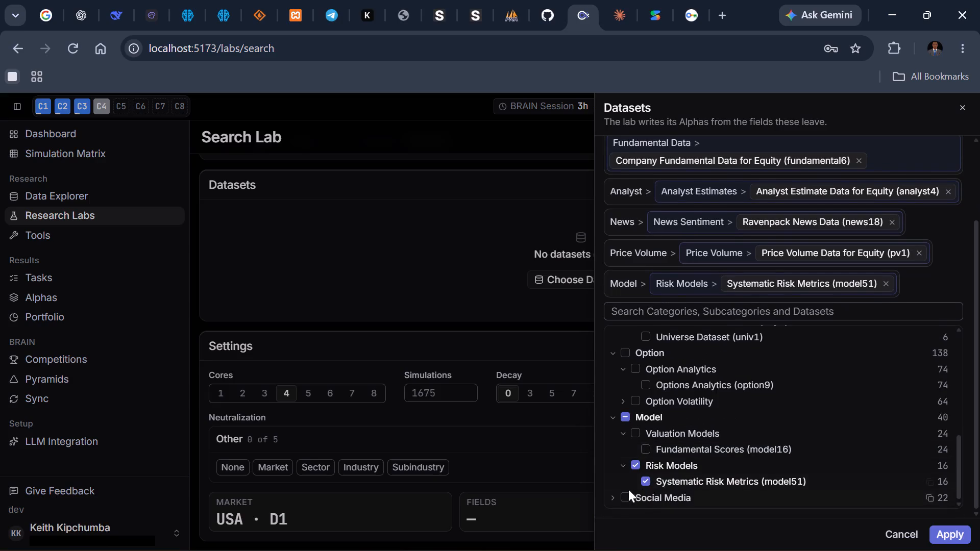
click(610, 503)
scroll(610, 503, down, 2)
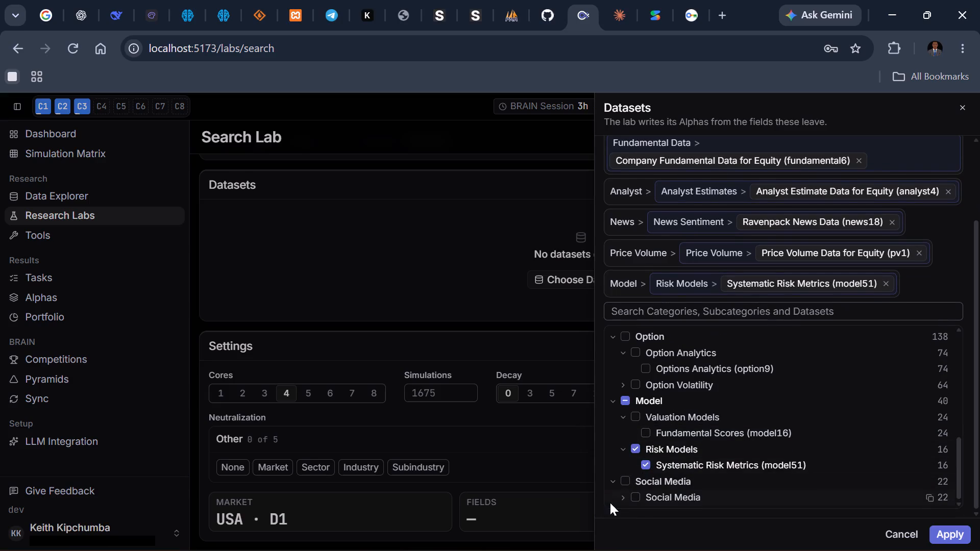
click(623, 499)
scroll(623, 499, down, 2)
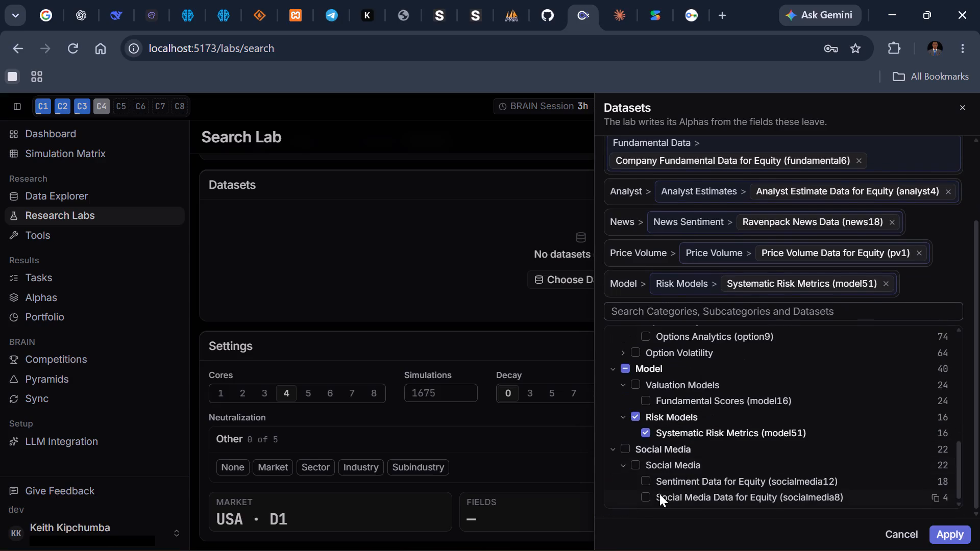
Apply the dataset selection to the Search Lab.
click(957, 535)
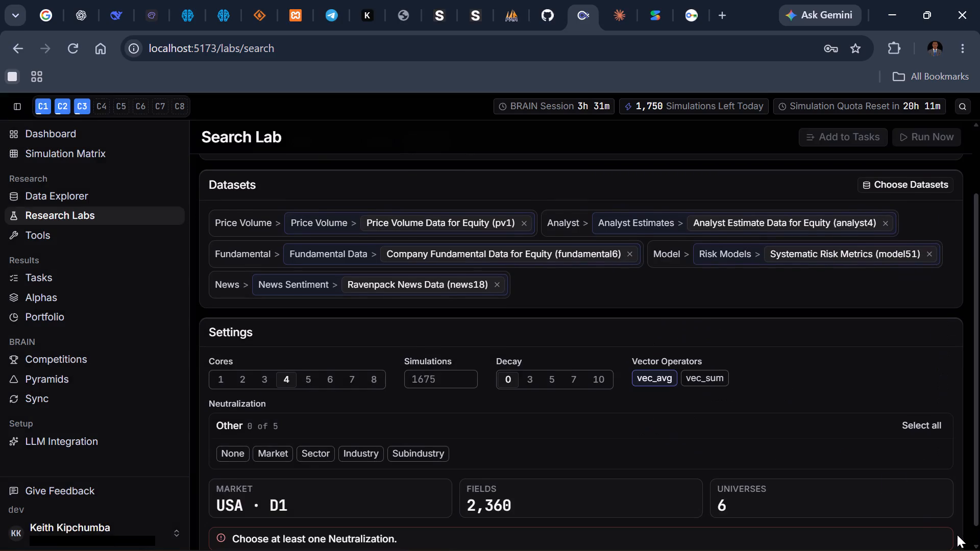
Set the Search Lab's simulations to 1000 and include the vec_sum vector operator.
drag(438, 381, 386, 403)
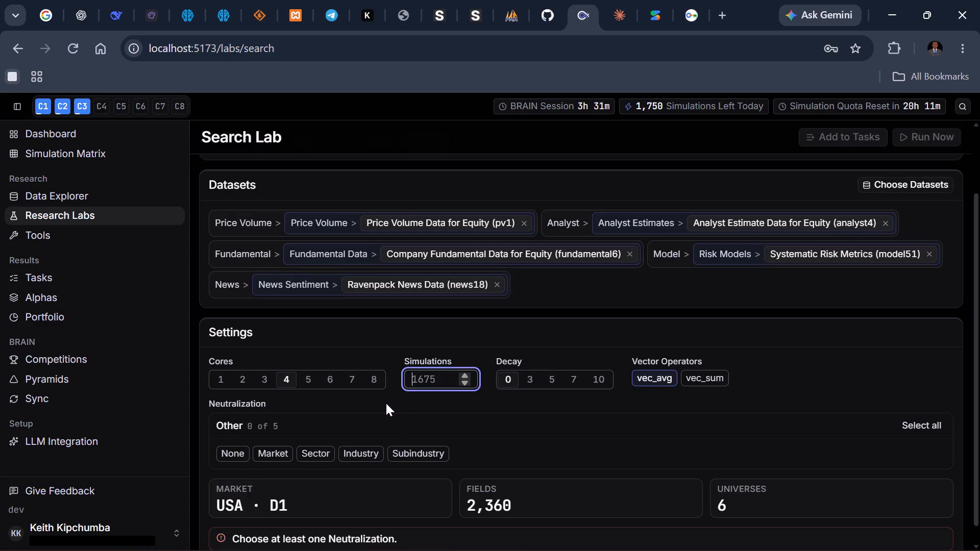
text(1000)
click(551, 411)
click(699, 381)
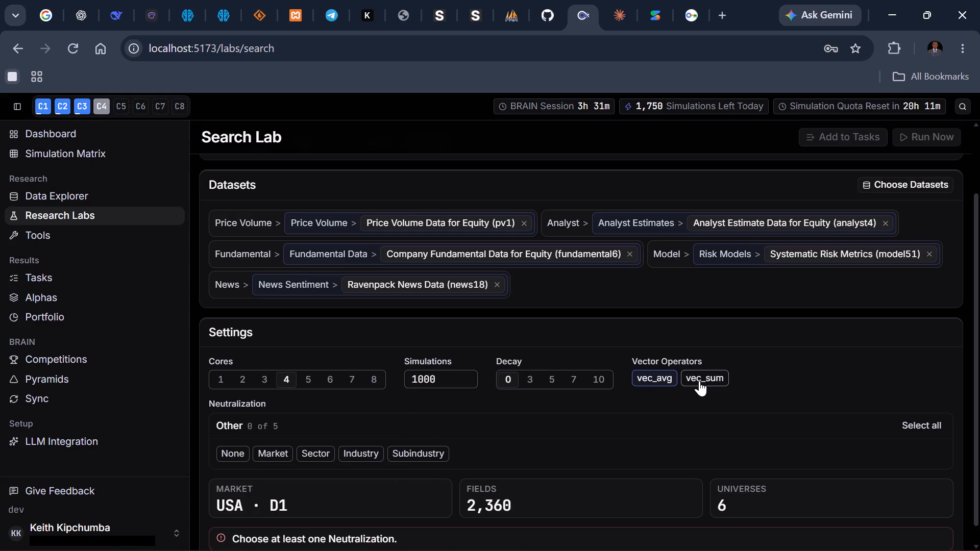
Enable the Market, Sector, Industry and Subindustry neutralizations, leaving out None.
click(912, 429)
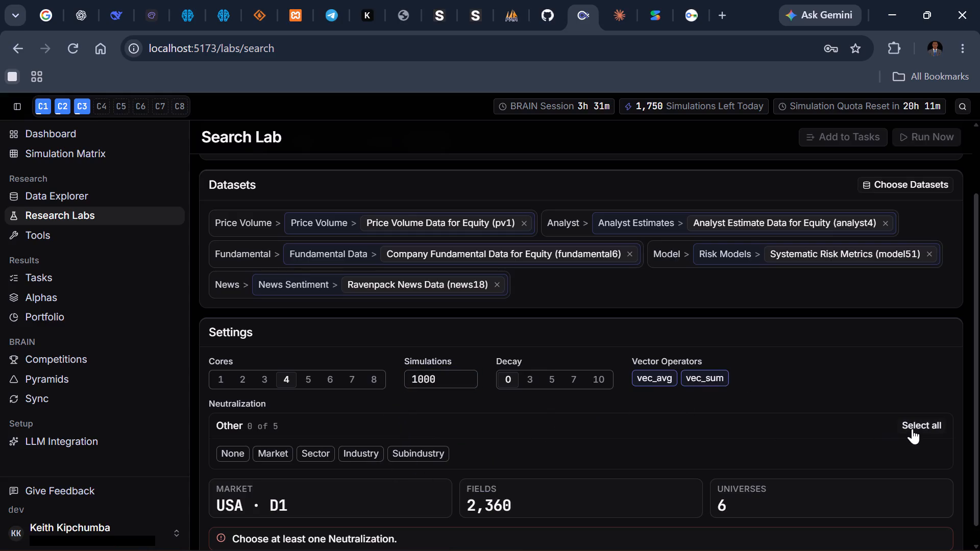
click(234, 455)
Expand the Sample Alphas to examine the expressions generated from the current settings.
scroll(411, 370, down, 3)
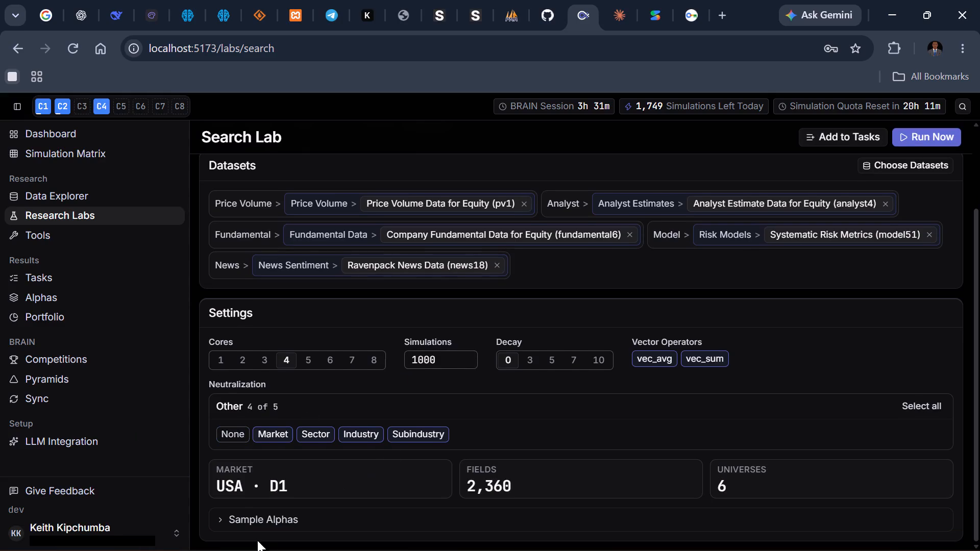
click(303, 523)
scroll(303, 523, down, 5)
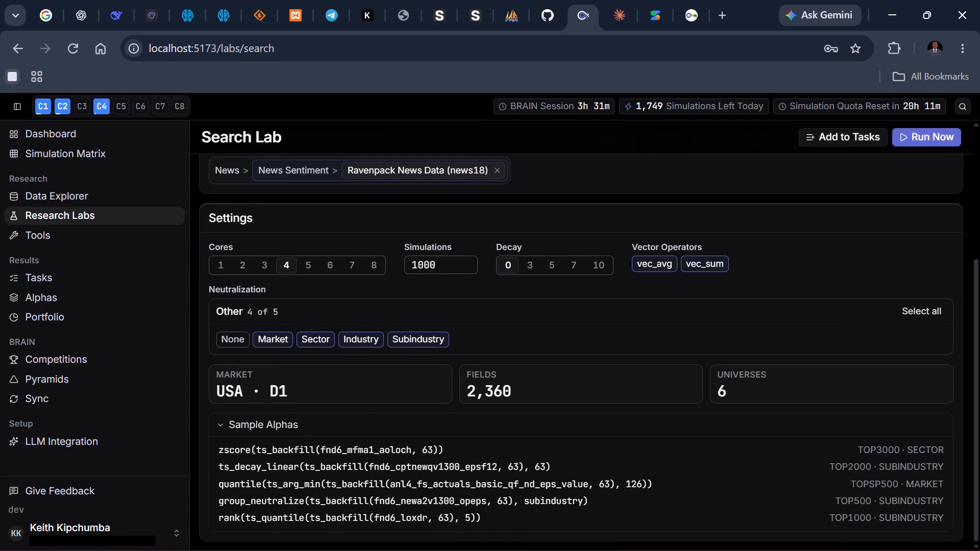
Start the Search Lab run immediately and open the Tasks list to follow it.
click(923, 140)
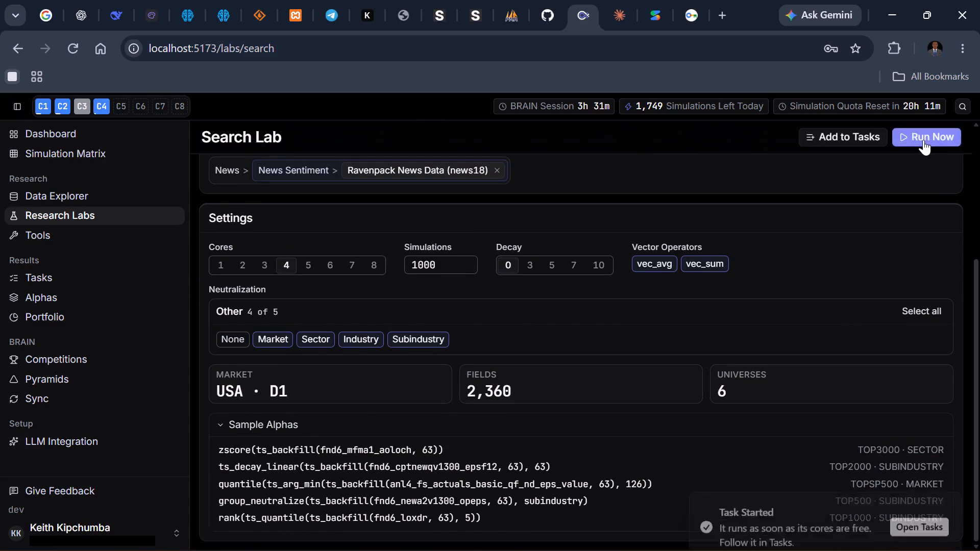
click(923, 502)
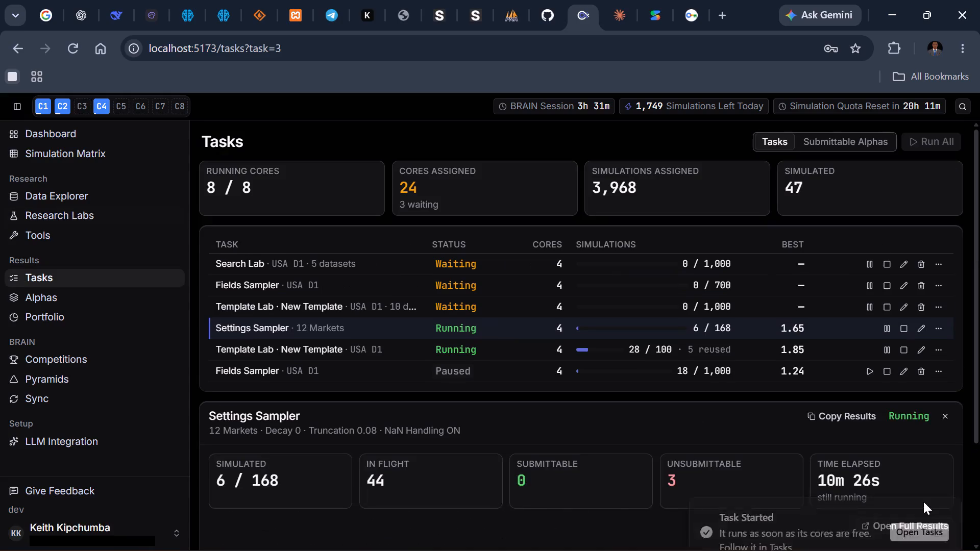
scroll(836, 314, up, 7)
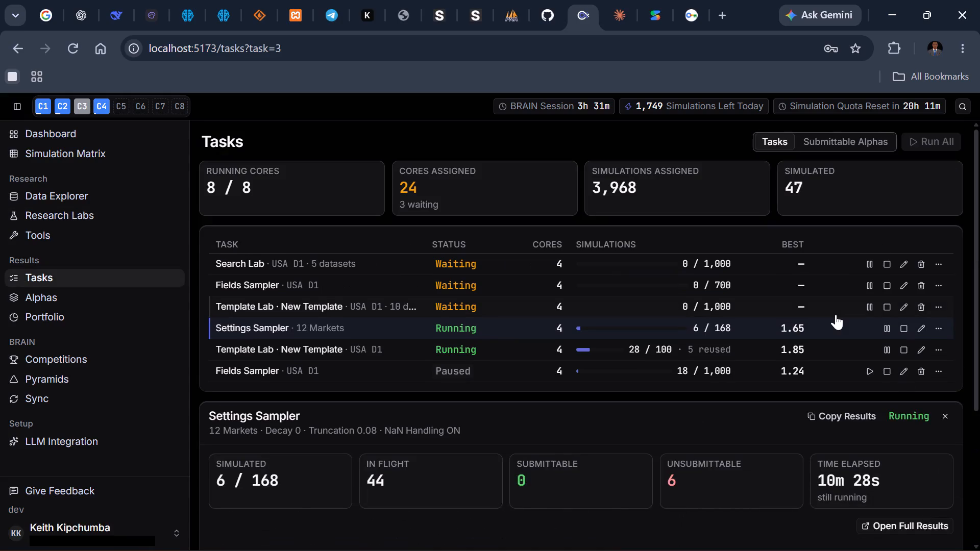
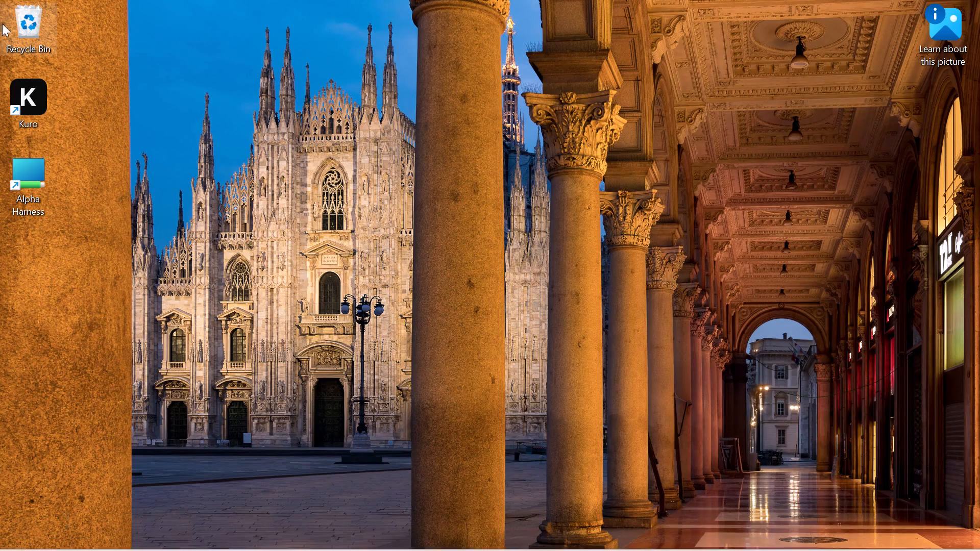
Launch the Kuro application from its desktop shortcut.
double_click(20, 93)
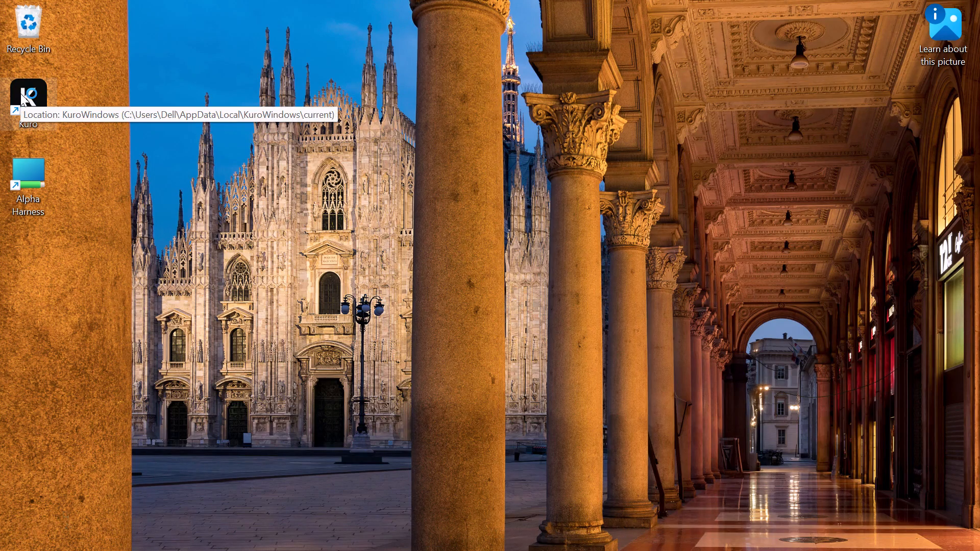
click(20, 93)
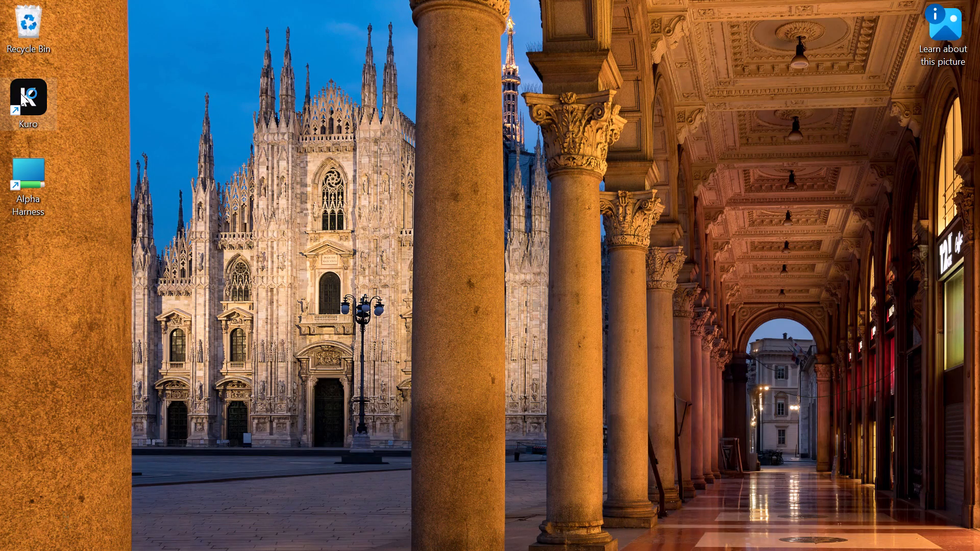
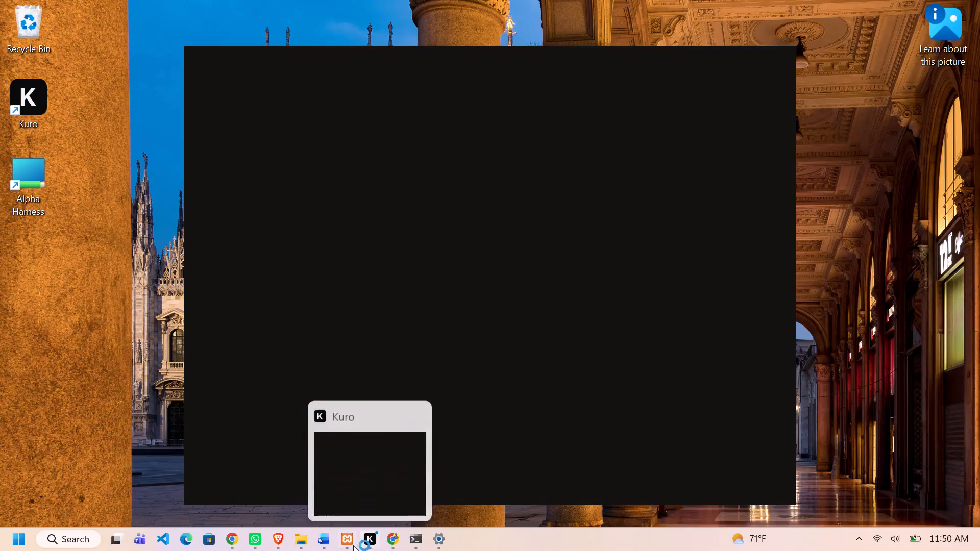
Switch to Chrome and set the waiting Template Lab task with 10 datasets to 3 cores in Tasks.
click(233, 539)
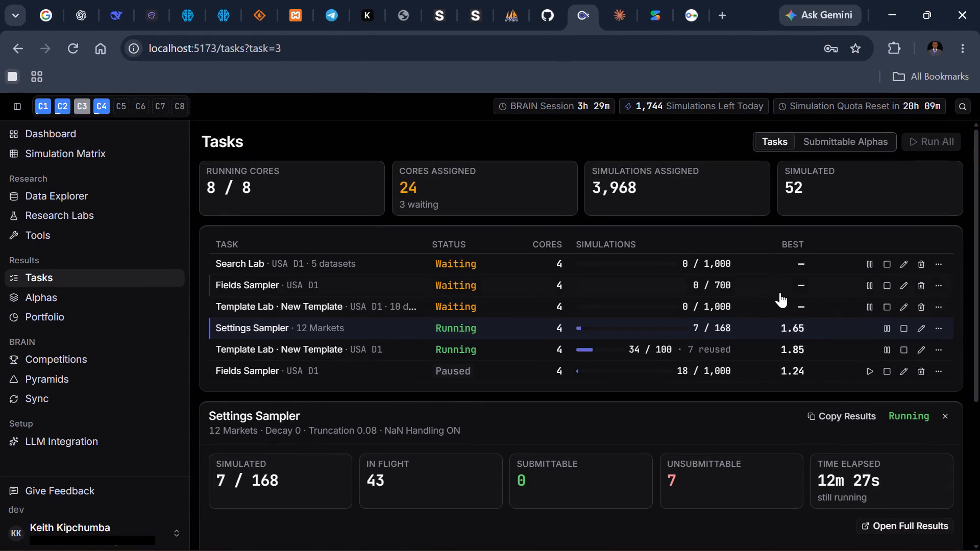
scroll(736, 397, up, 1)
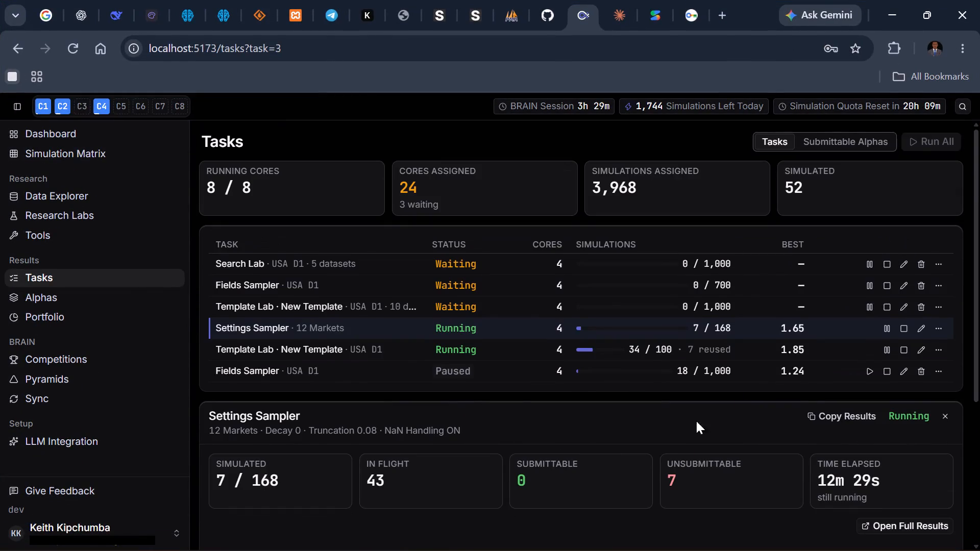
scroll(685, 447, up, 4)
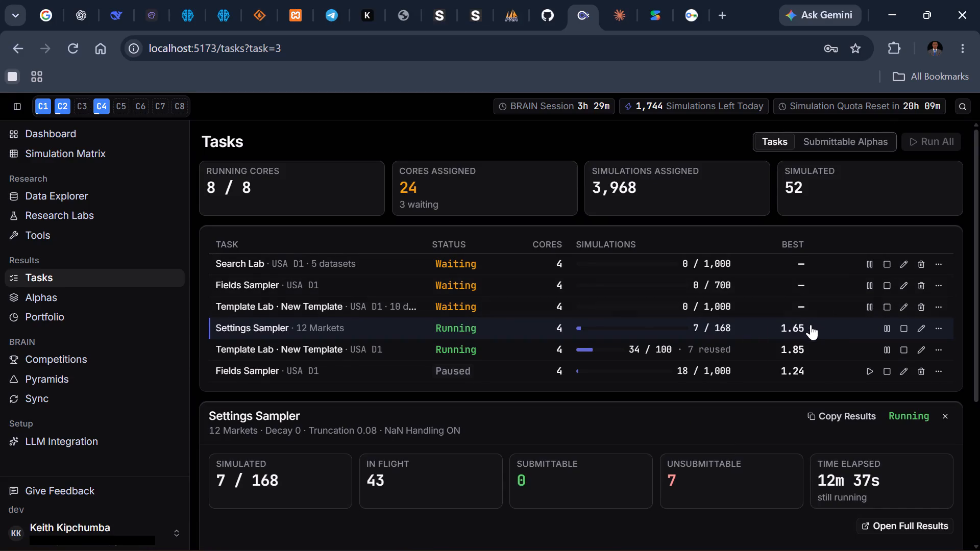
click(904, 307)
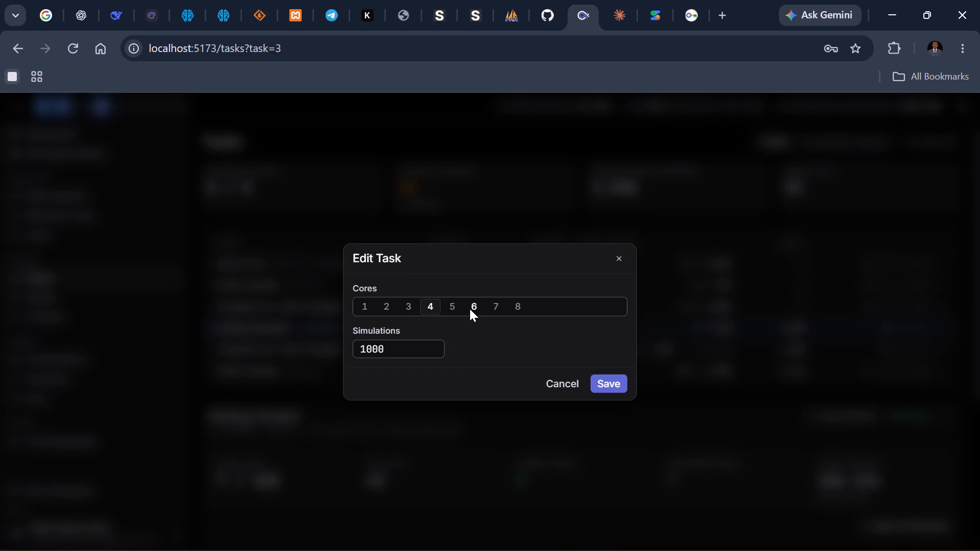
click(406, 307)
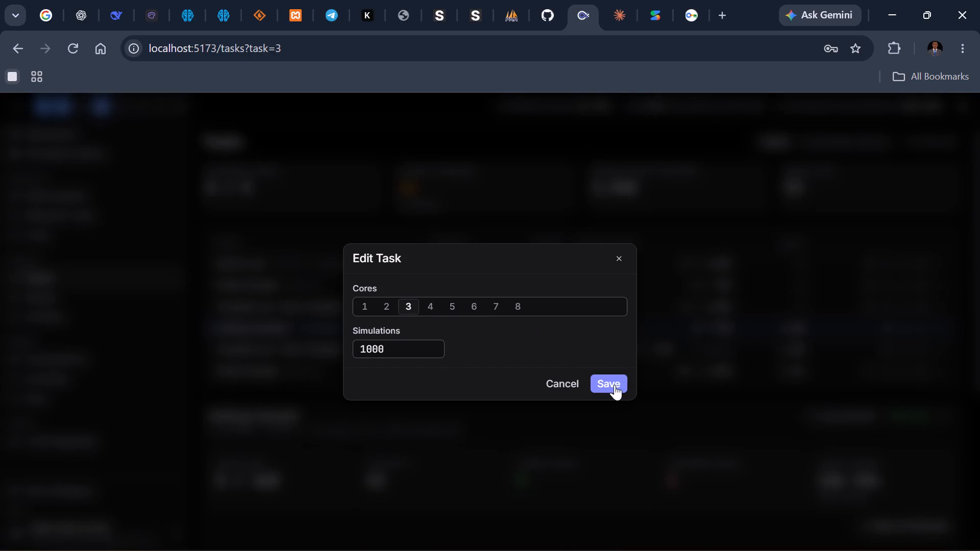
click(612, 385)
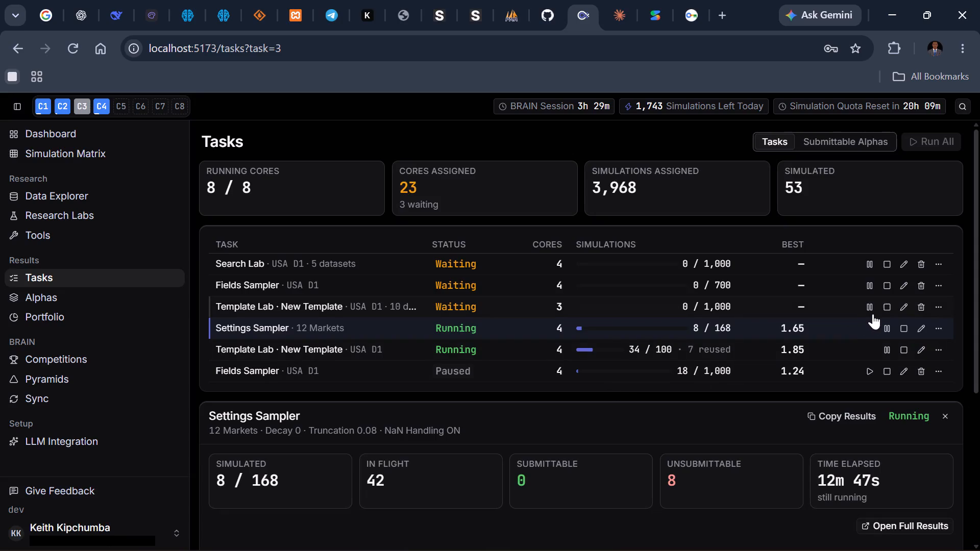
Edit the running Settings Sampler task to use 3 cores and save it.
click(919, 328)
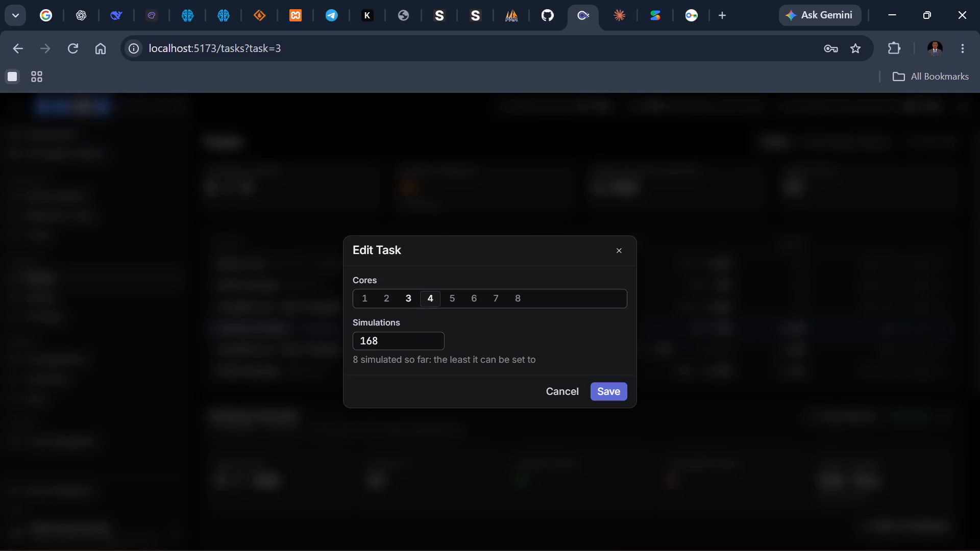
click(406, 300)
click(602, 392)
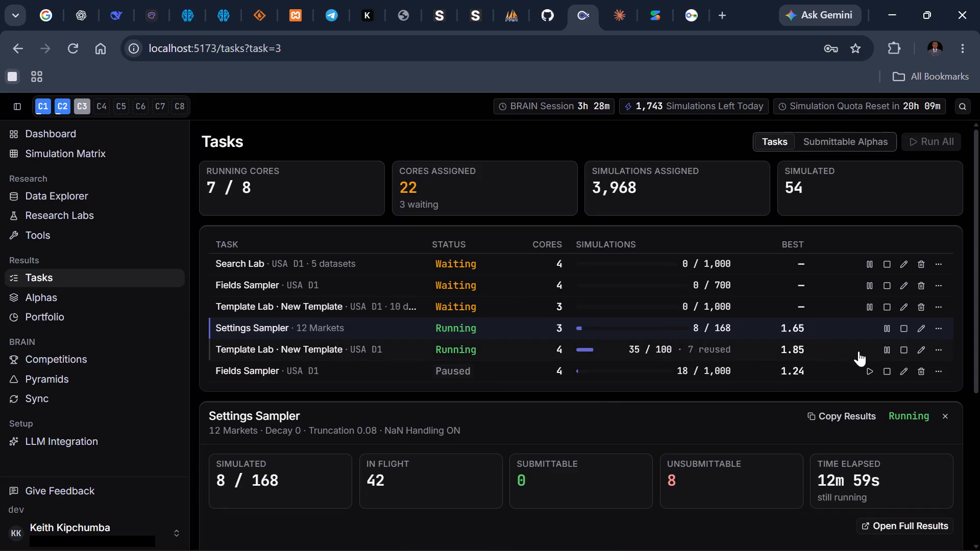
Edit the waiting Fields Sampler task to use 6 cores and save it.
scroll(794, 289, up, 2)
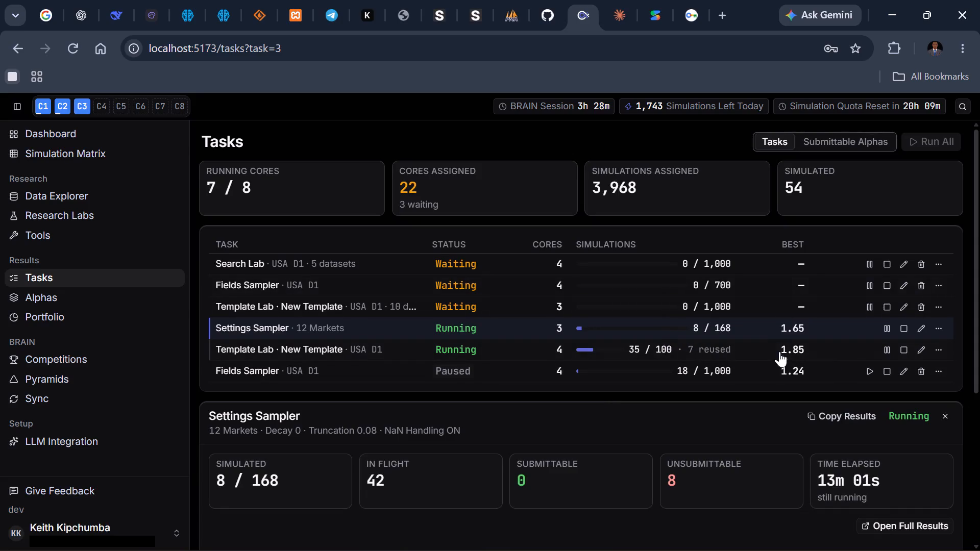
click(903, 286)
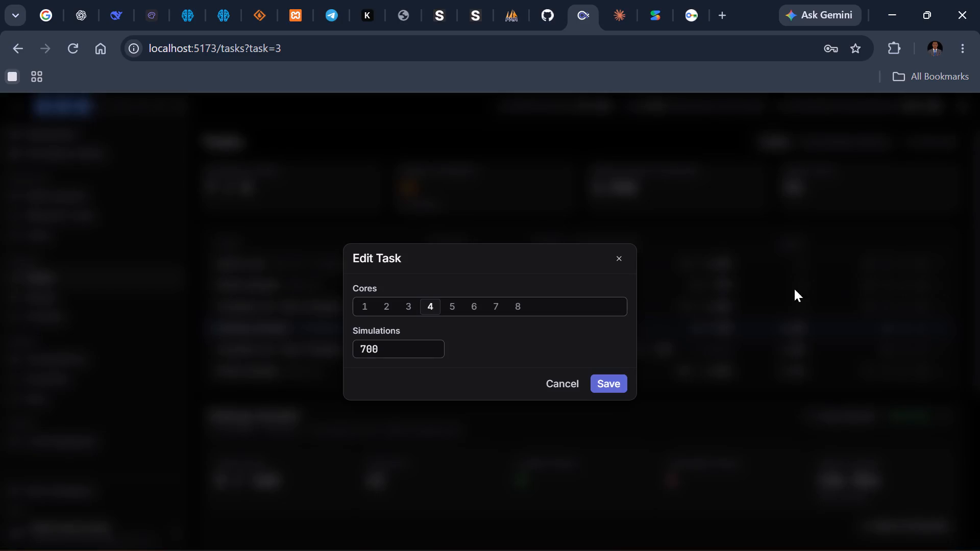
click(468, 306)
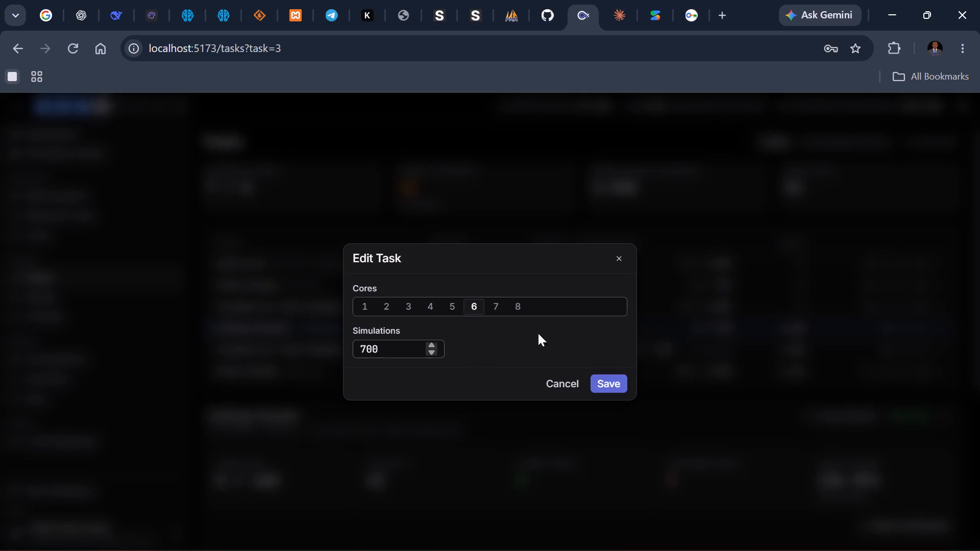
click(610, 385)
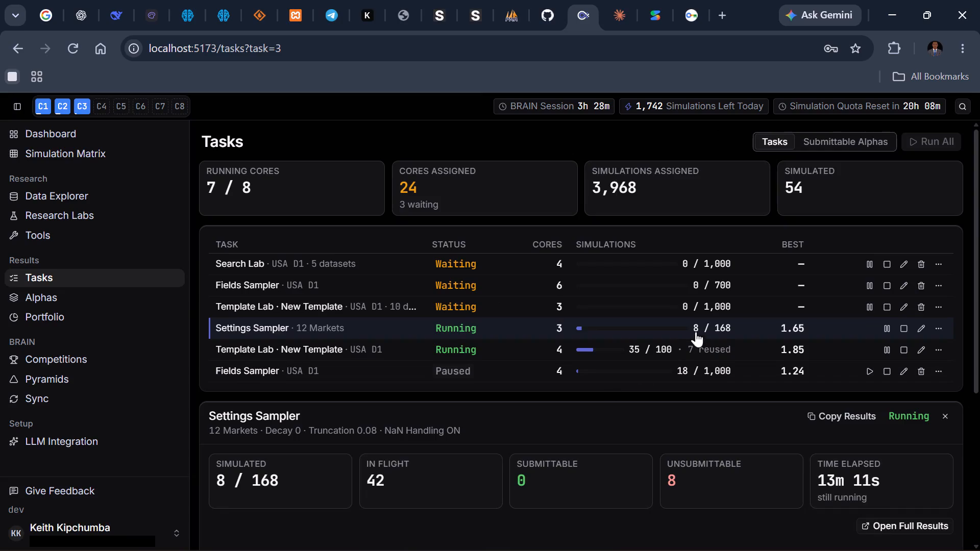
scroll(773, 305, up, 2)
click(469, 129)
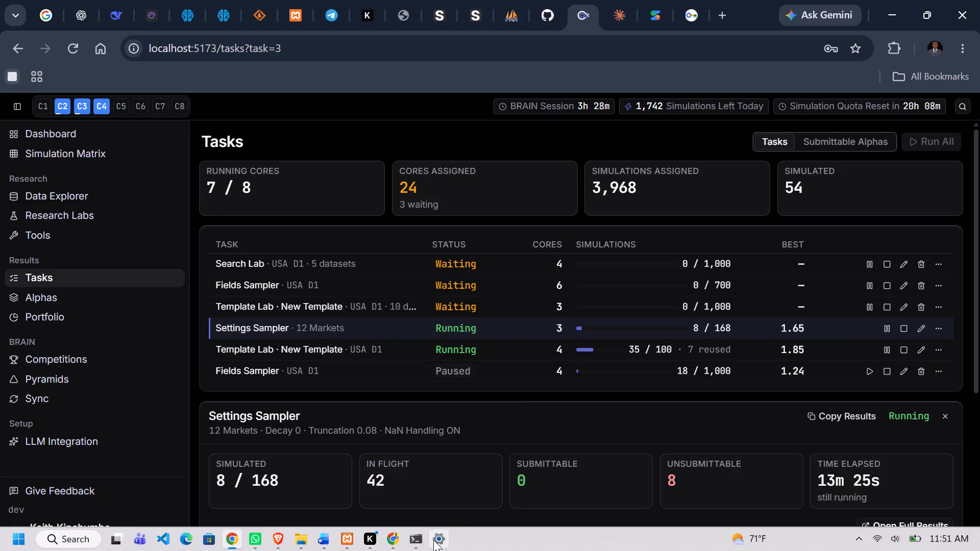
Switch to Windows Settings, search for "display" and open the Display settings.
click(433, 535)
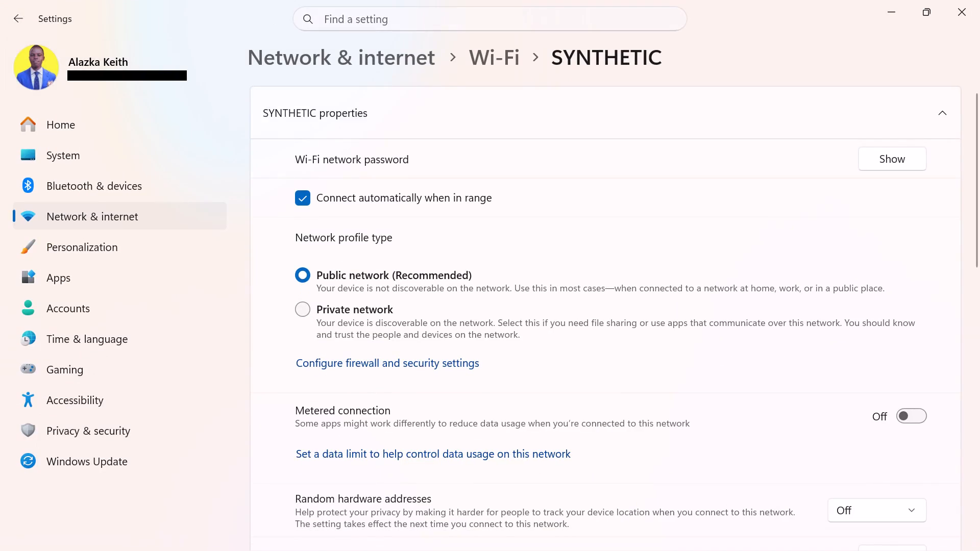
click(344, 22)
key(s)
key(BackSpace)
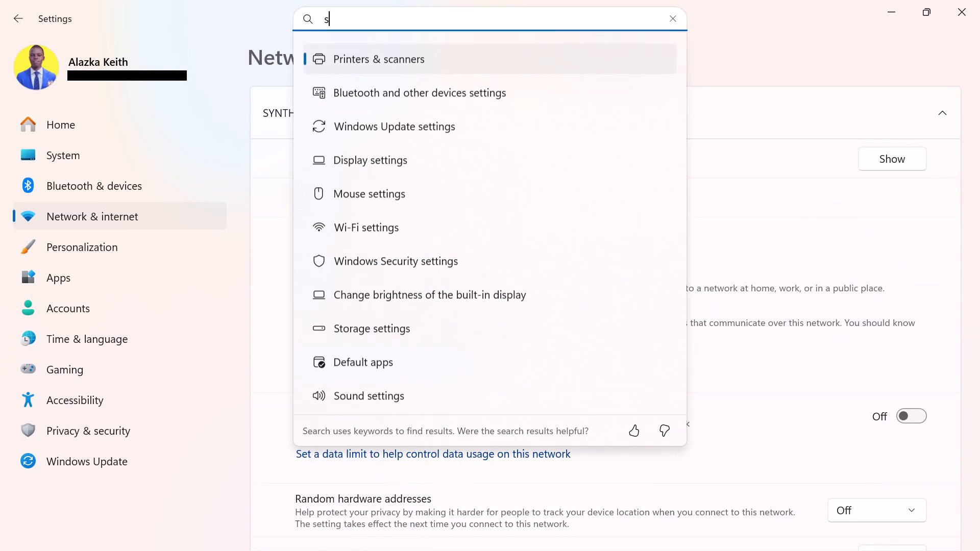
text(disl)
key(BackSpace)
text(pl)
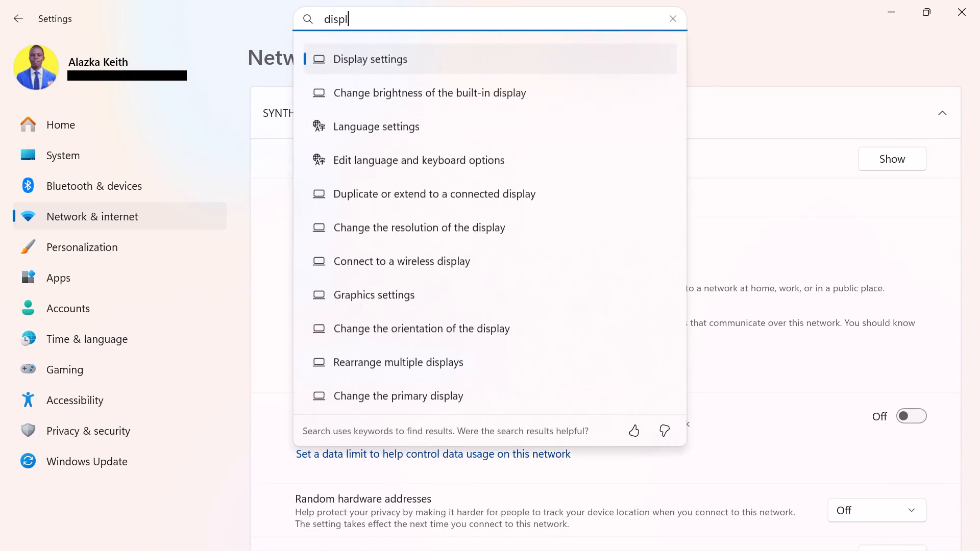
text(ay)
key(Return)
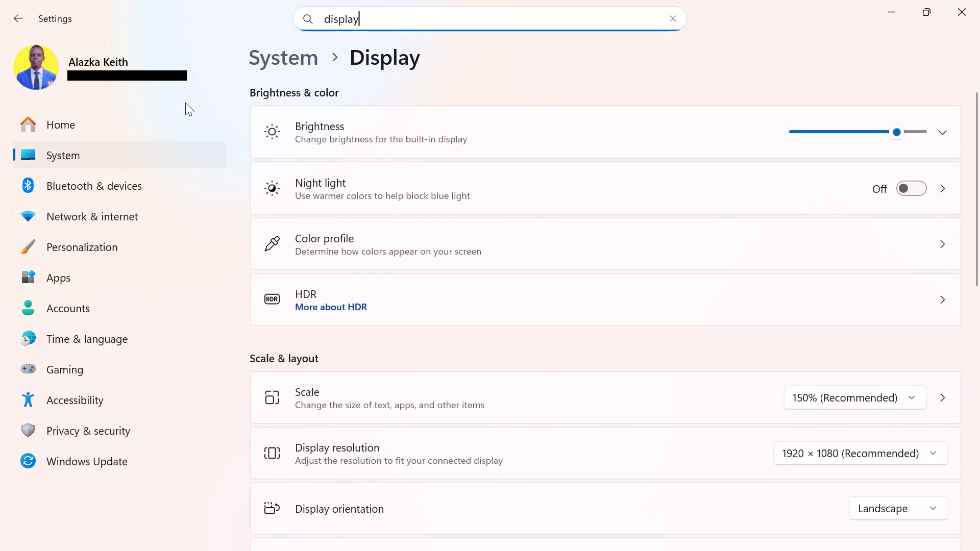
Look through the Display page's options and examine the internal display's information and refresh rate under Advanced display.
scroll(508, 375, down, 3)
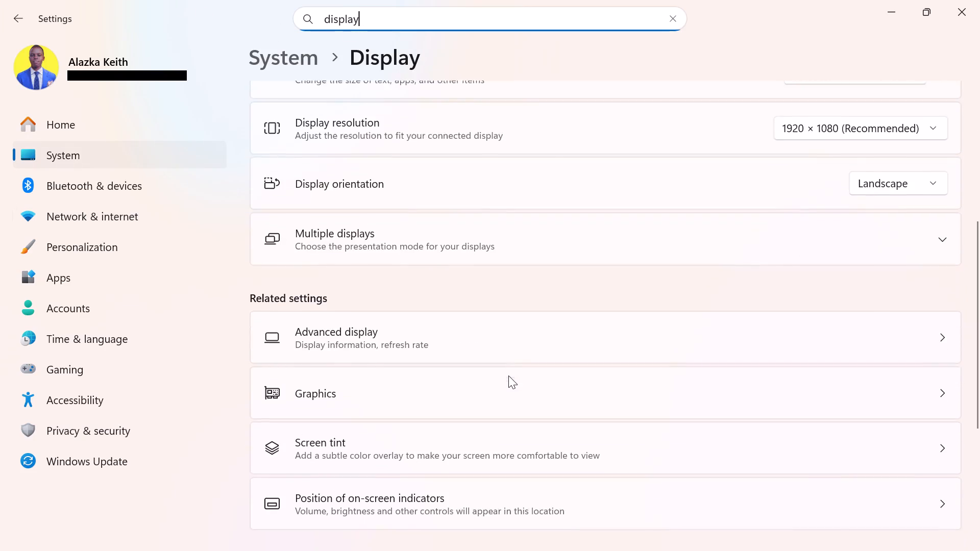
scroll(508, 375, down, 6)
scroll(508, 375, up, 1)
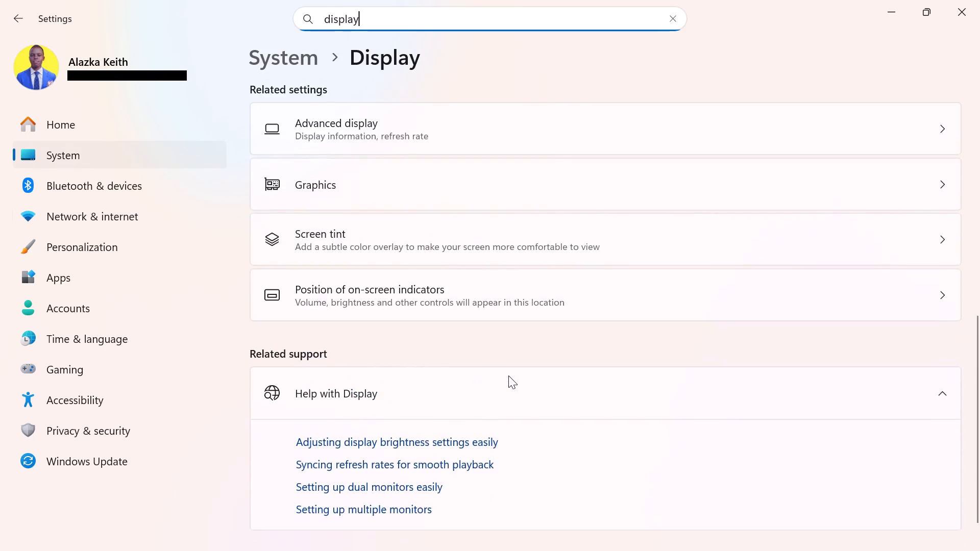
scroll(508, 375, up, 3)
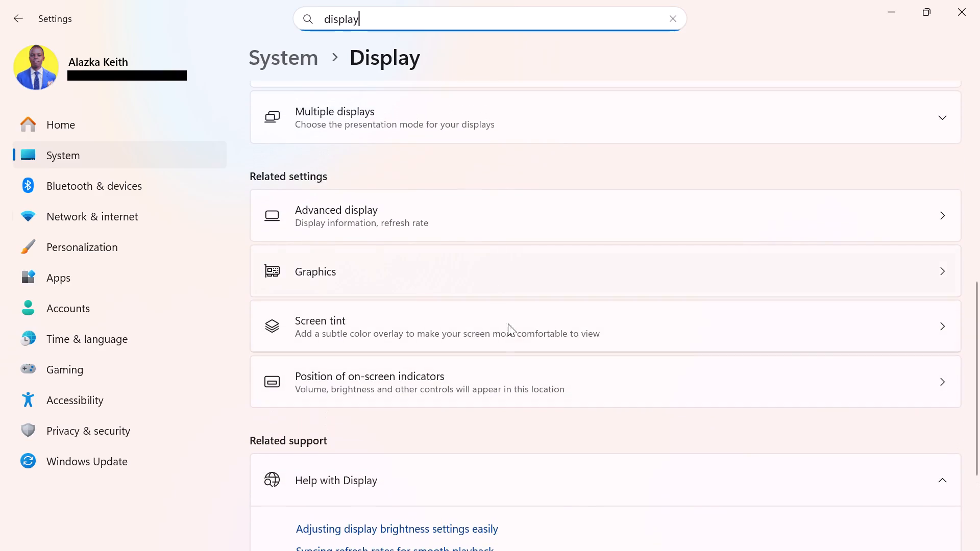
scroll(479, 295, up, 1)
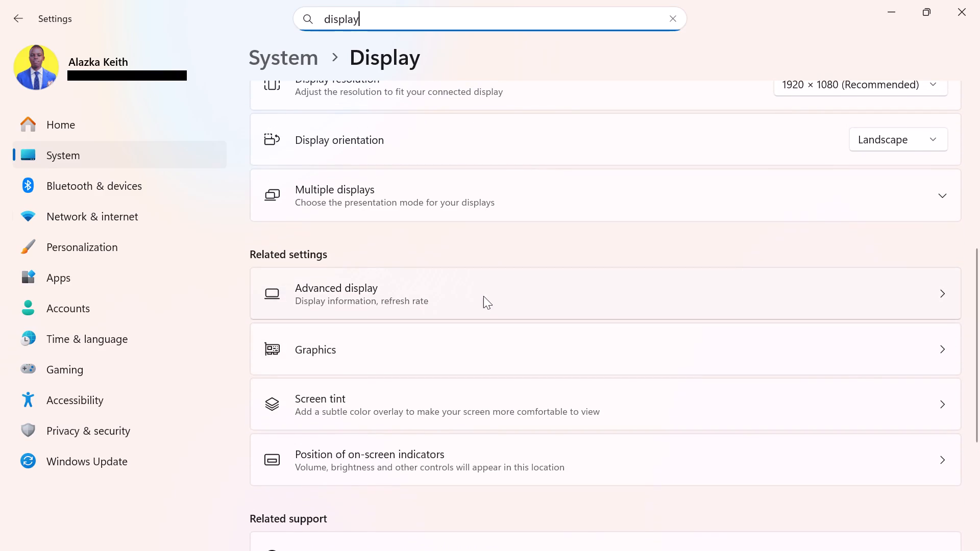
scroll(489, 294, up, 1)
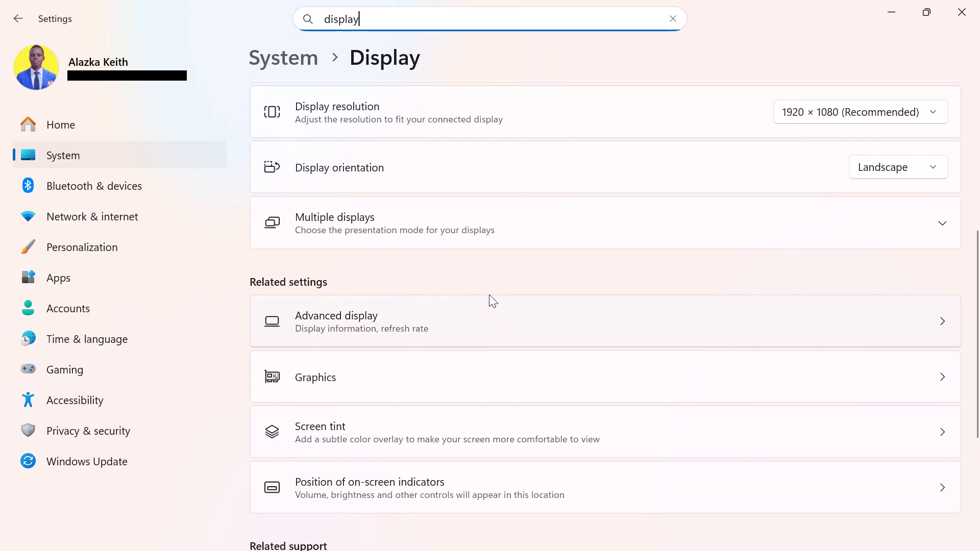
click(489, 311)
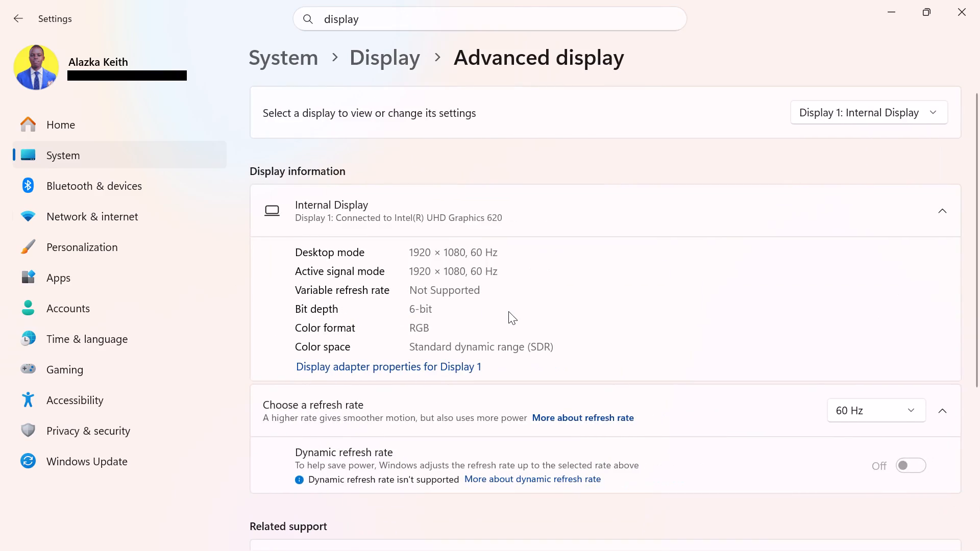
scroll(508, 311, down, 6)
scroll(508, 311, up, 6)
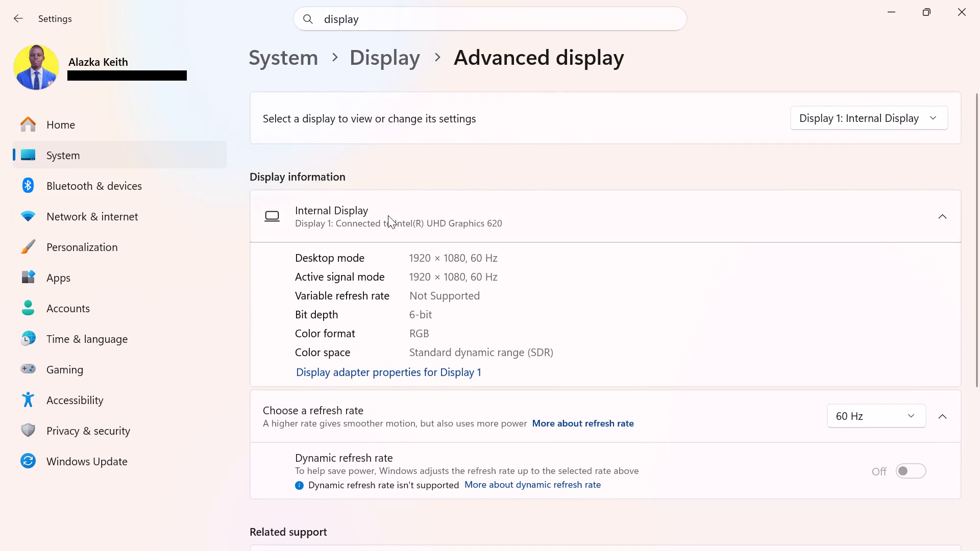
Look through the categories of the System settings from Display down to About.
click(96, 148)
scroll(452, 270, down, 1)
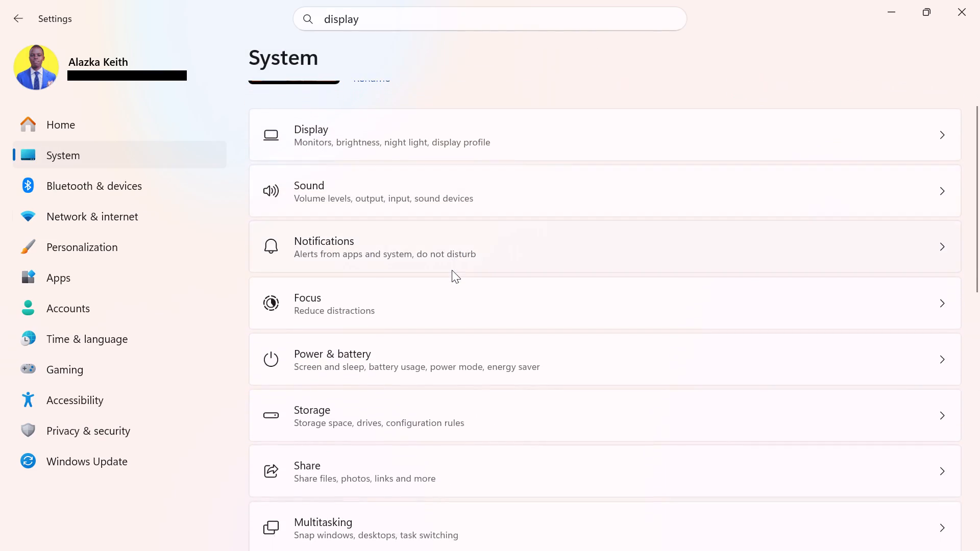
scroll(452, 270, down, 2)
scroll(445, 353, down, 1)
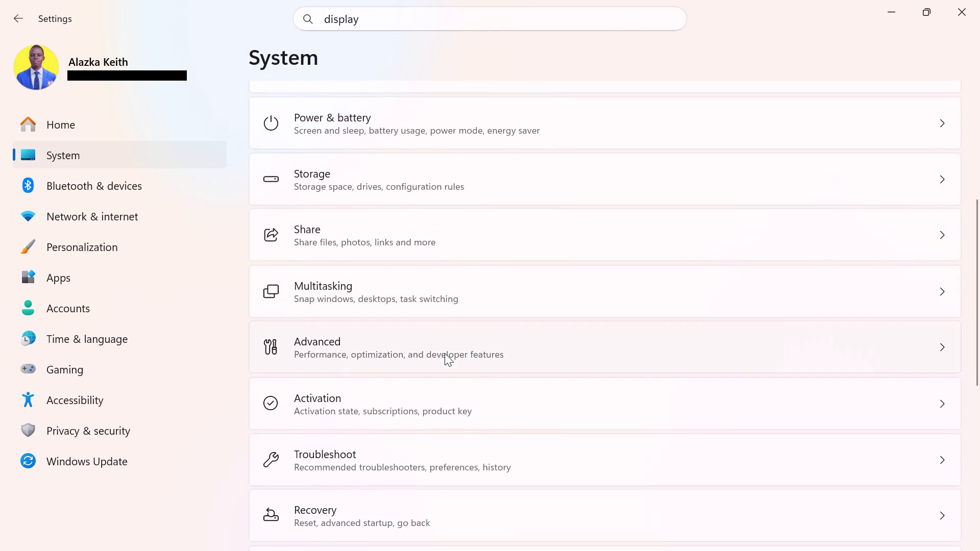
scroll(445, 353, down, 3)
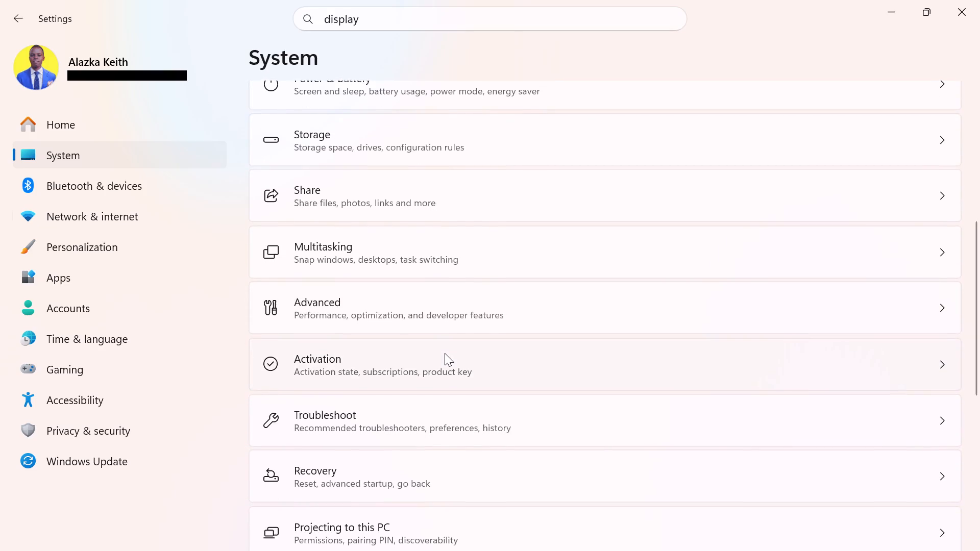
scroll(445, 353, down, 3)
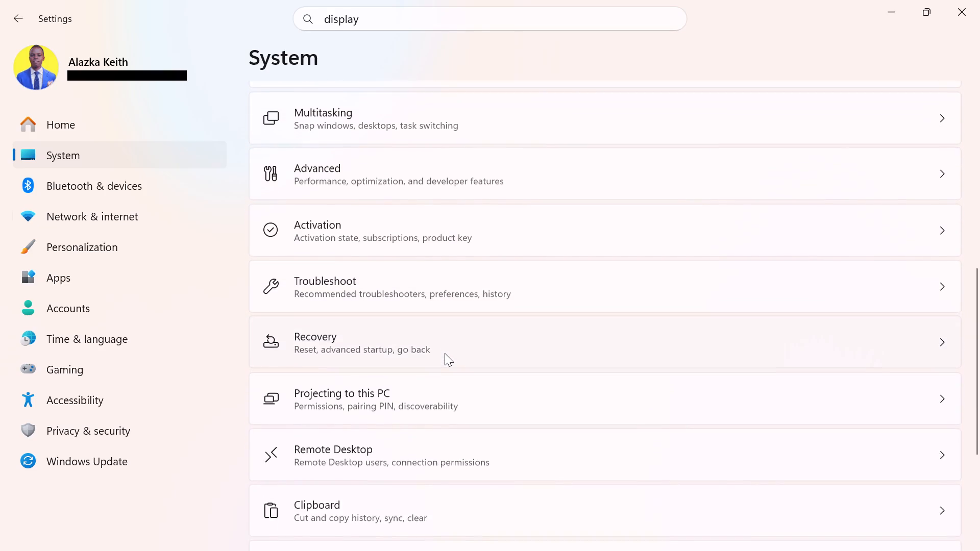
scroll(445, 353, down, 3)
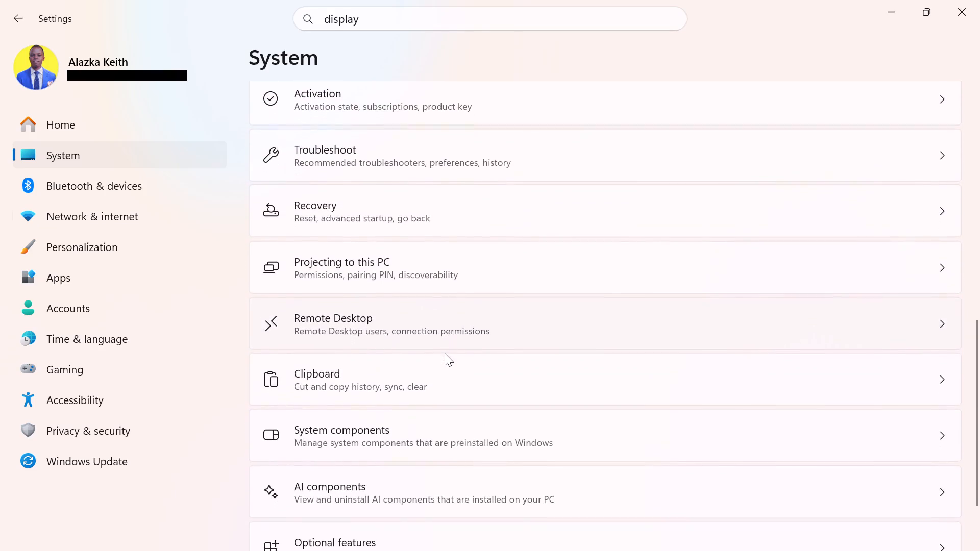
scroll(445, 353, down, 3)
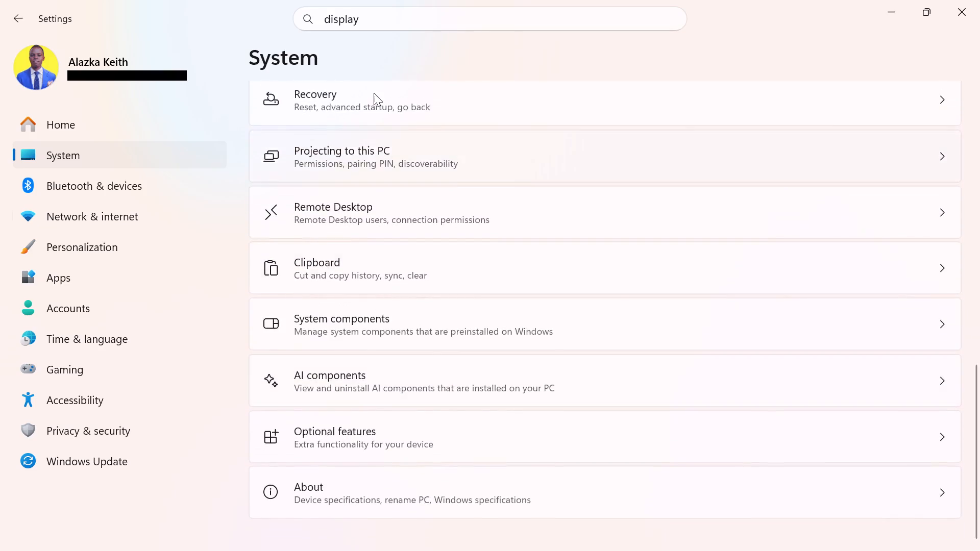
scroll(374, 93, up, 7)
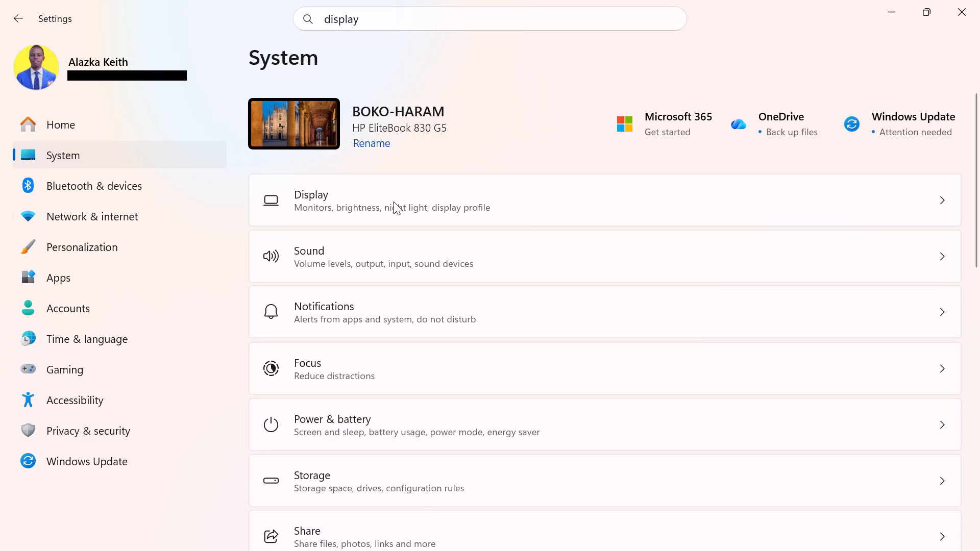
Open the Display settings and look through the brightness, scale, layout, related settings and support options.
click(394, 202)
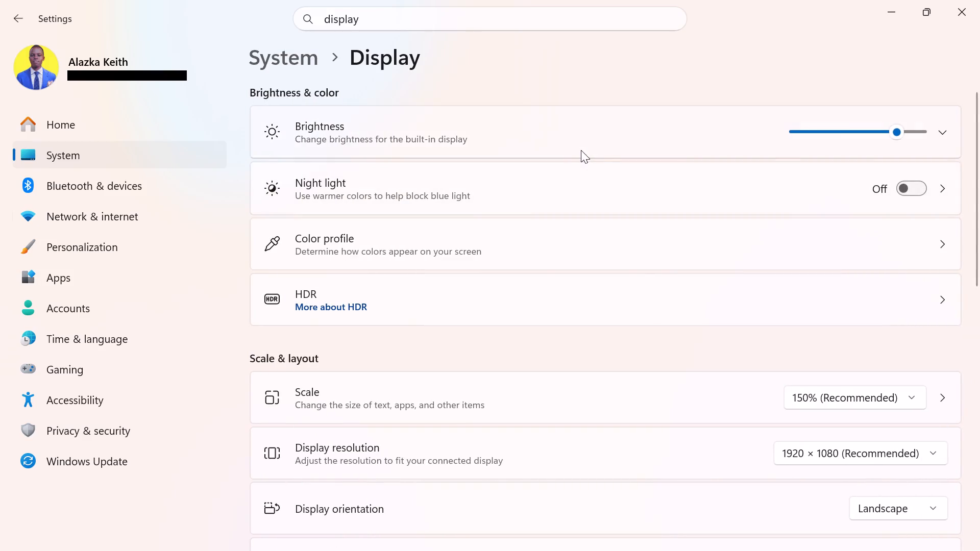
scroll(748, 358, down, 1)
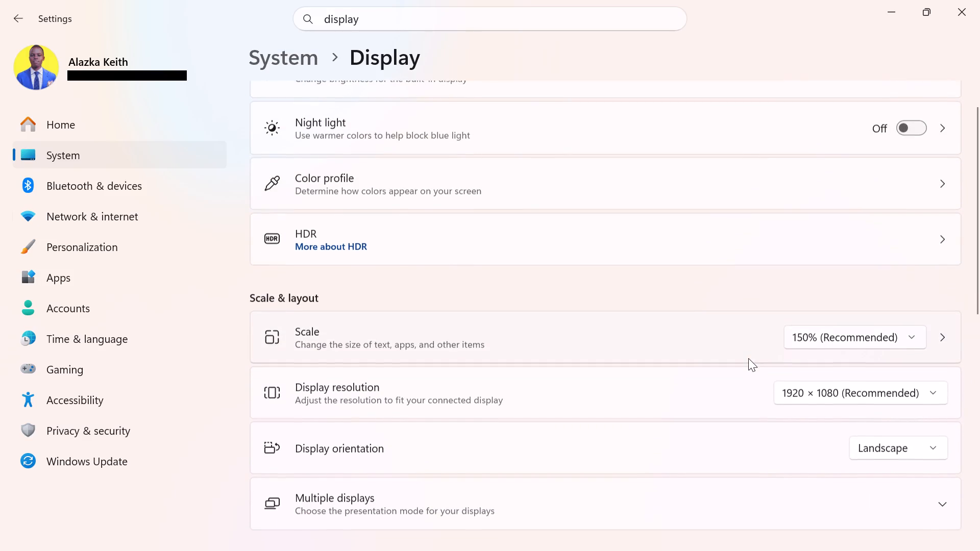
scroll(748, 358, down, 3)
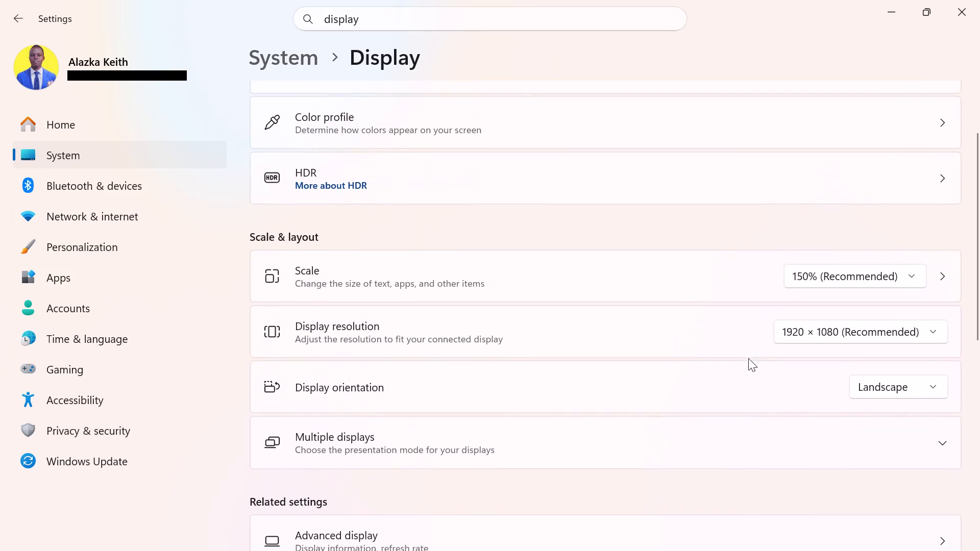
scroll(748, 358, down, 2)
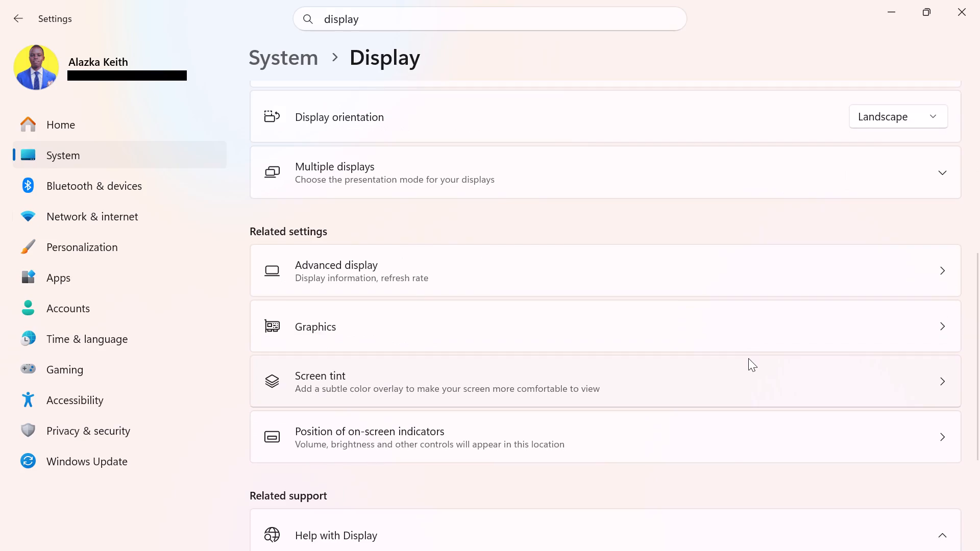
scroll(748, 358, down, 3)
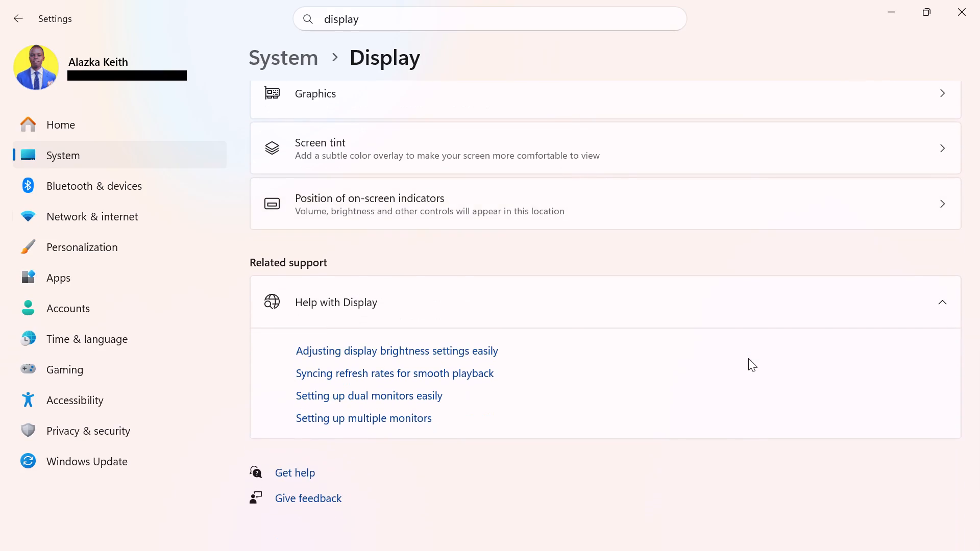
scroll(748, 358, down, 1)
scroll(748, 358, up, 4)
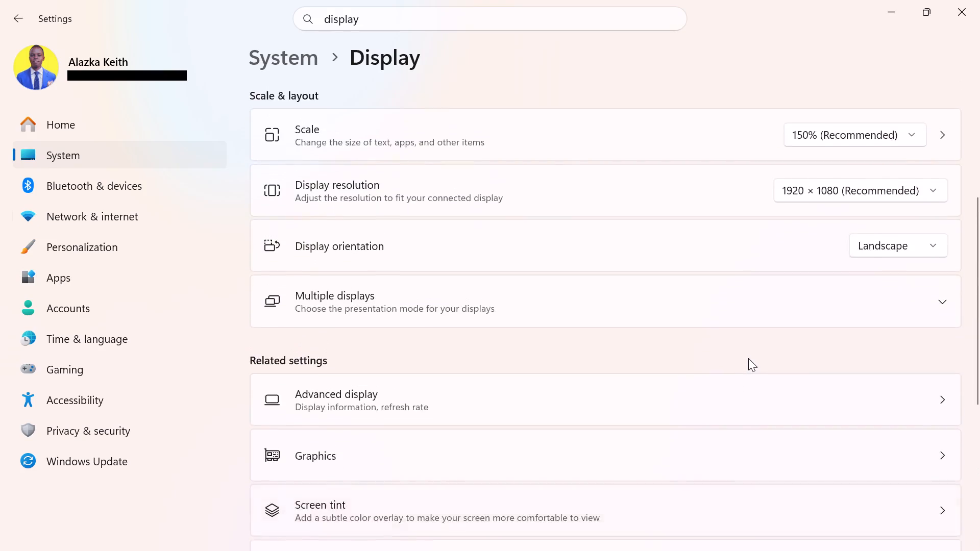
scroll(748, 358, up, 6)
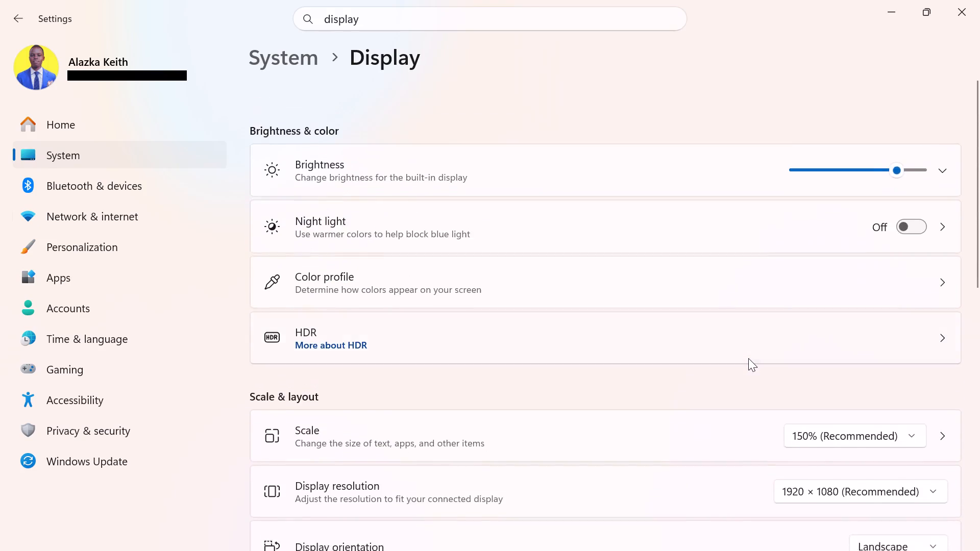
scroll(748, 358, up, 4)
Open Advanced display and examine the internal display's information, refresh rate options and related support.
scroll(773, 427, down, 1)
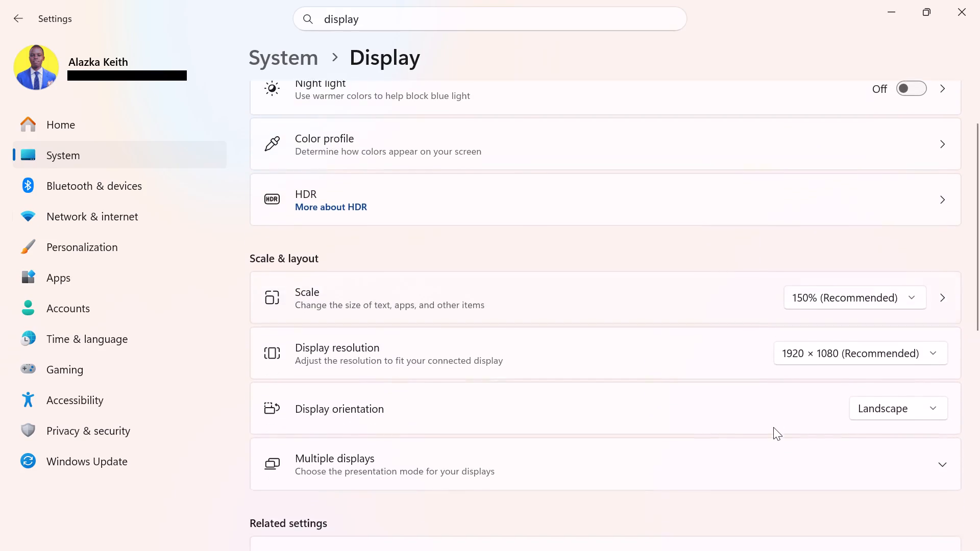
scroll(773, 427, down, 3)
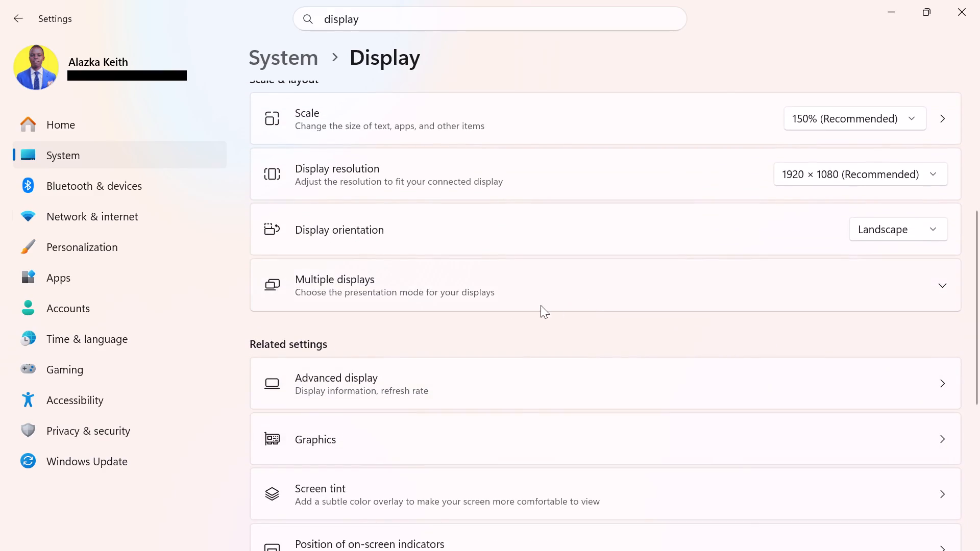
scroll(518, 411, down, 1)
click(515, 327)
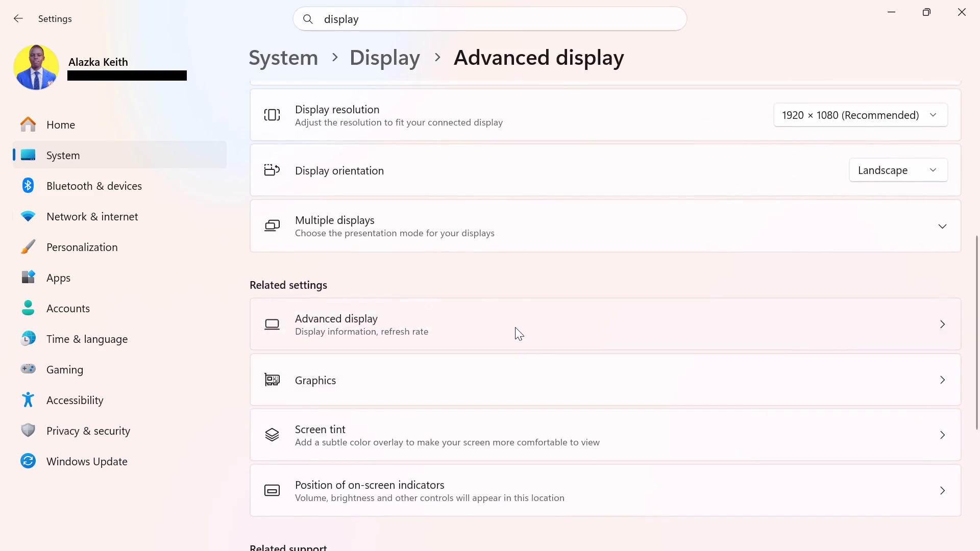
scroll(560, 360, down, 3)
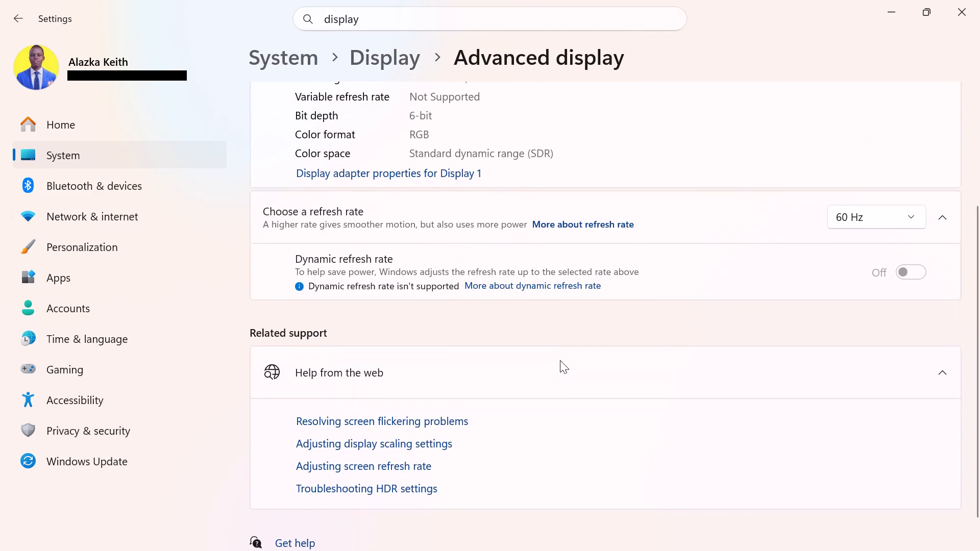
scroll(560, 360, down, 1)
scroll(636, 362, down, 4)
scroll(636, 362, up, 8)
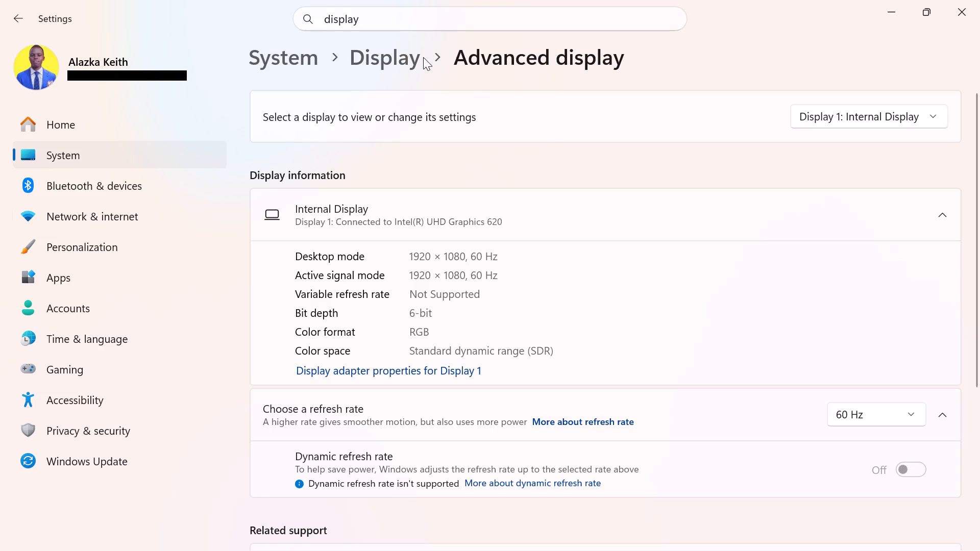
Return to the Display page and search the settings for "display time".
click(381, 67)
click(384, 15)
key(space)
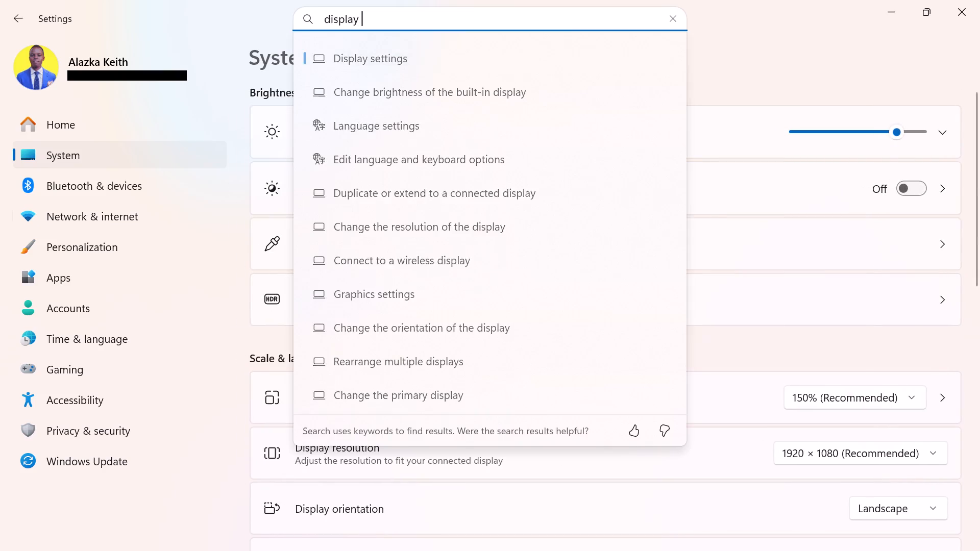
key(t)
text(imr)
key(BackSpace)
key(e)
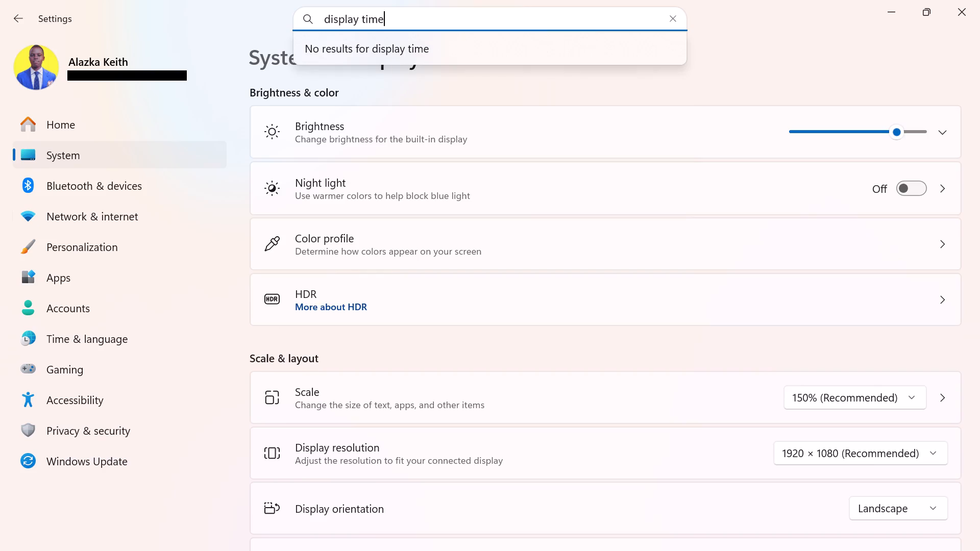
key(Return)
Look through the Display page down to its related settings and open the Graphics settings.
scroll(488, 202, down, 1)
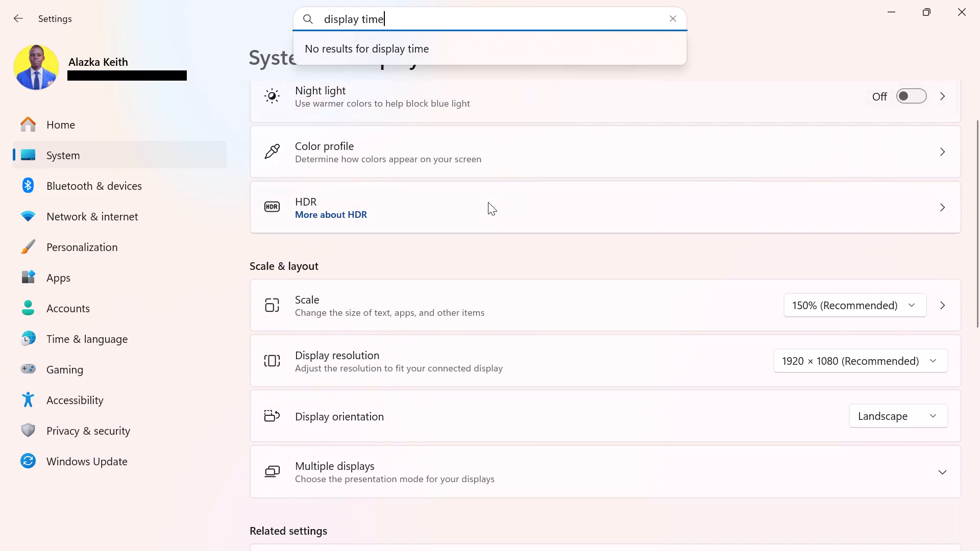
scroll(488, 202, down, 4)
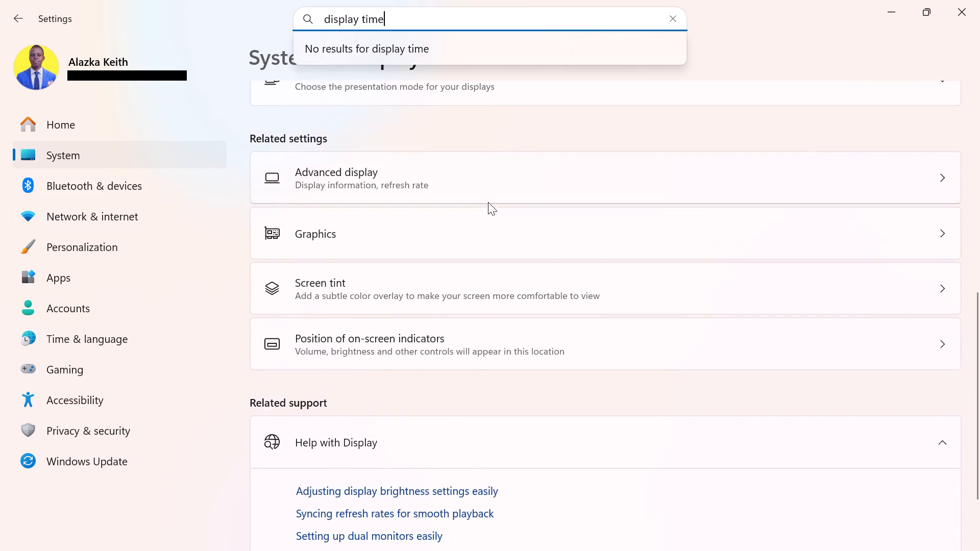
scroll(488, 202, down, 4)
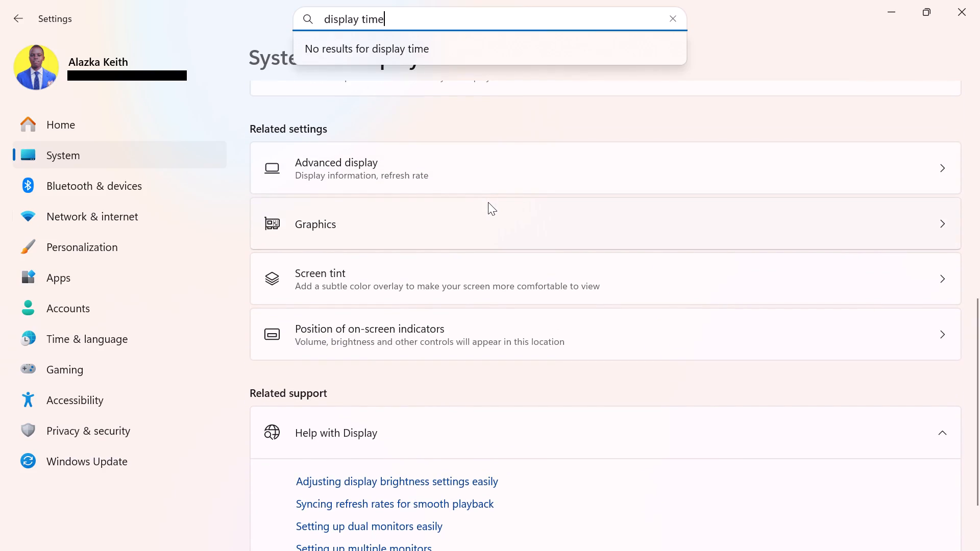
click(494, 234)
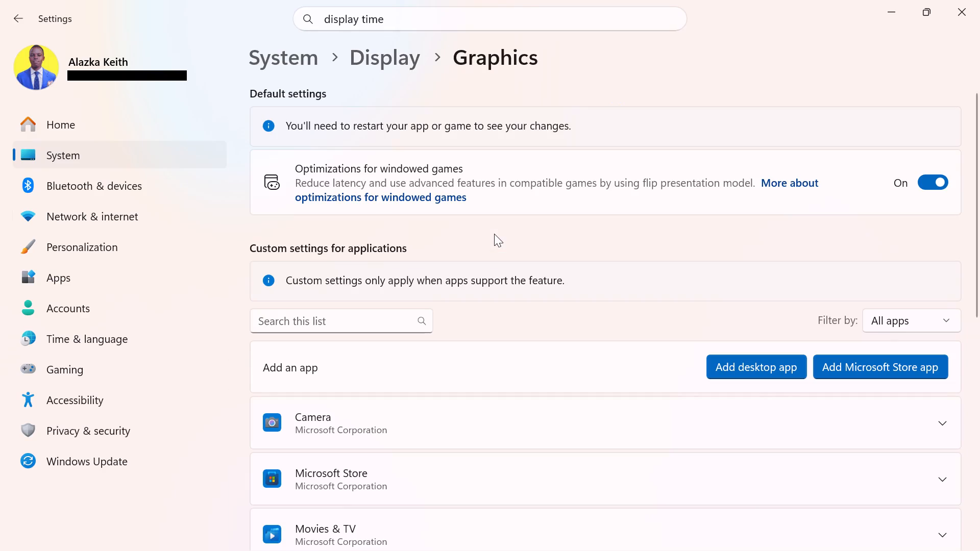
Go to the Settings Home page and look through its recommended settings, Bluetooth devices and personalization sections.
click(83, 150)
click(71, 116)
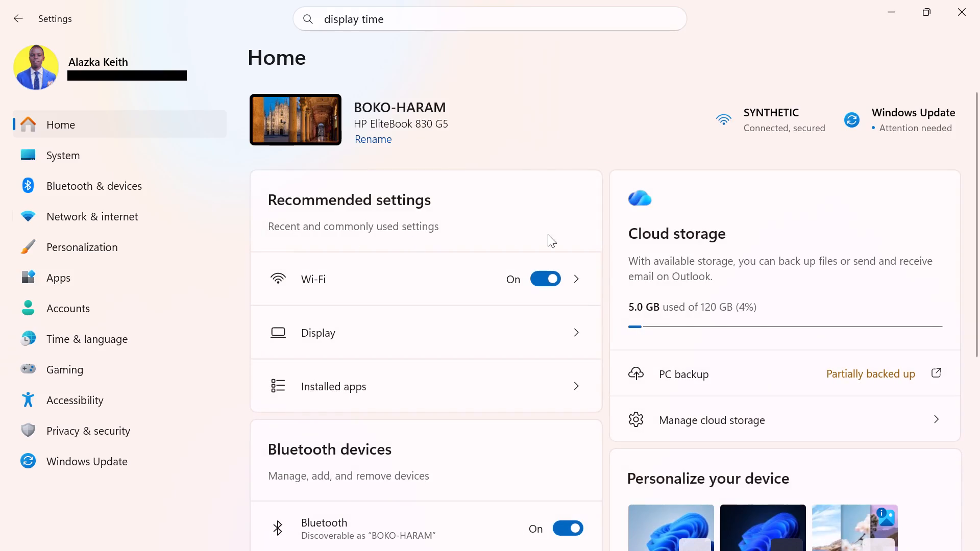
scroll(596, 253, down, 3)
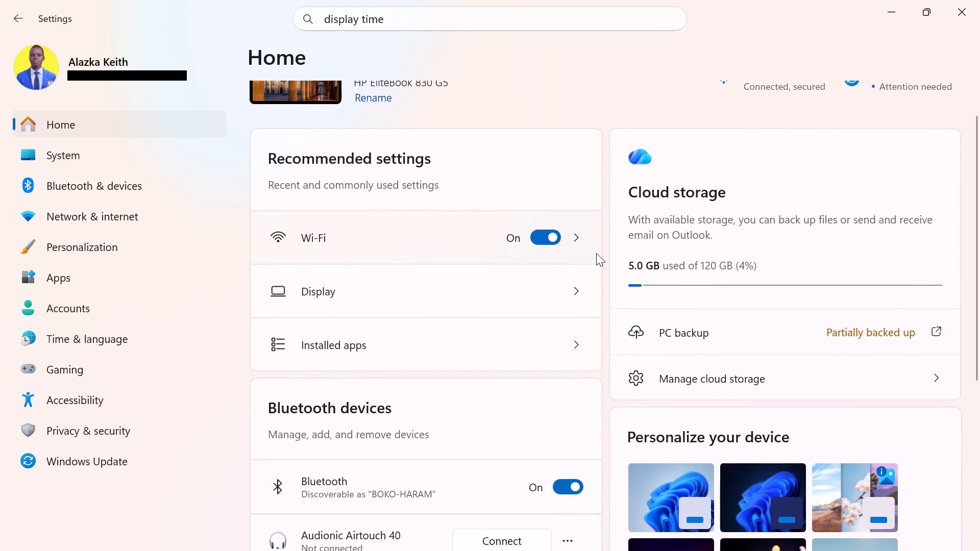
scroll(596, 253, down, 4)
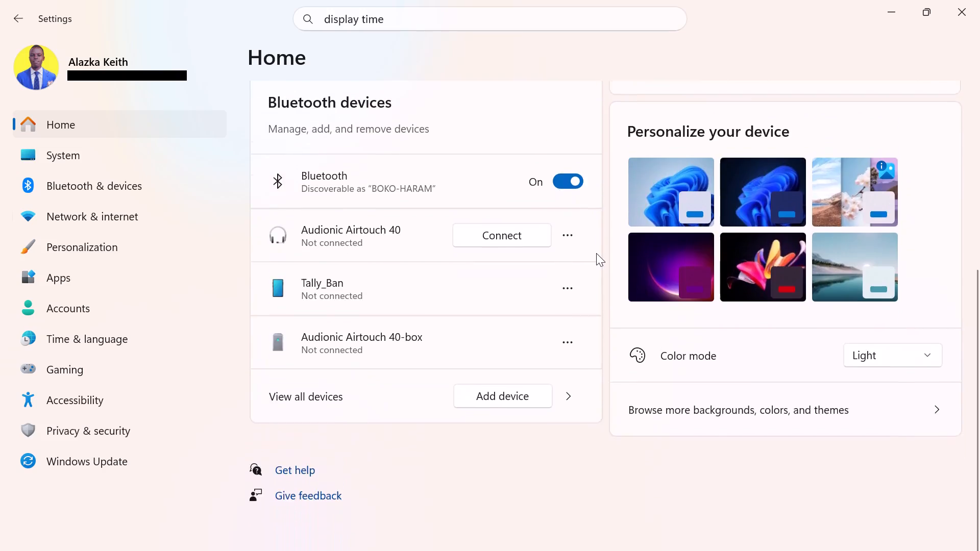
scroll(596, 253, down, 1)
scroll(596, 253, up, 7)
Minimize Windows Settings to return to the alpha-harness Tasks page in the browser.
click(894, 4)
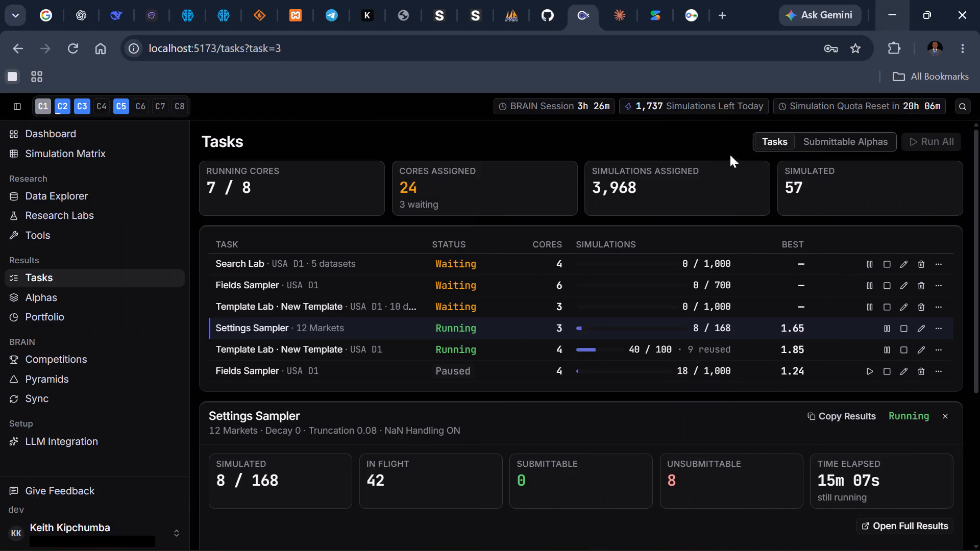
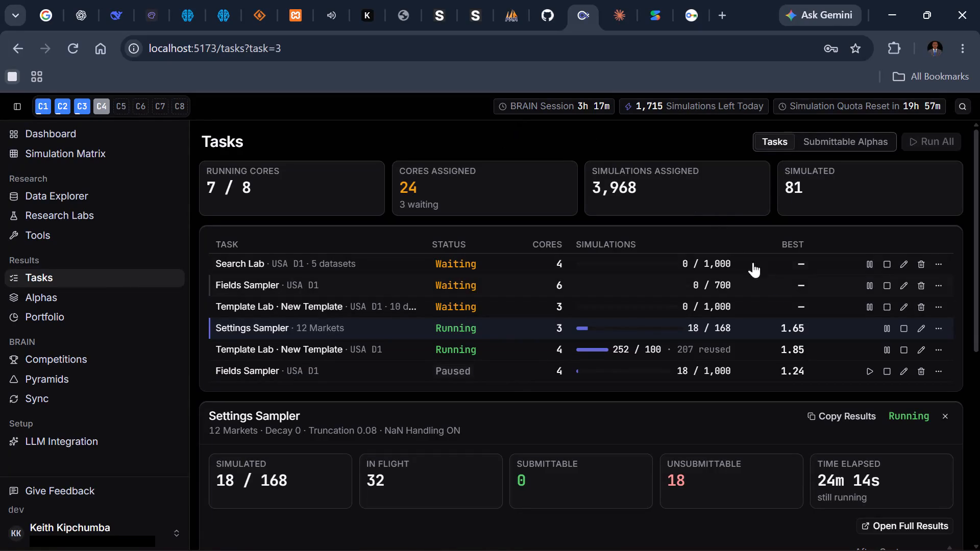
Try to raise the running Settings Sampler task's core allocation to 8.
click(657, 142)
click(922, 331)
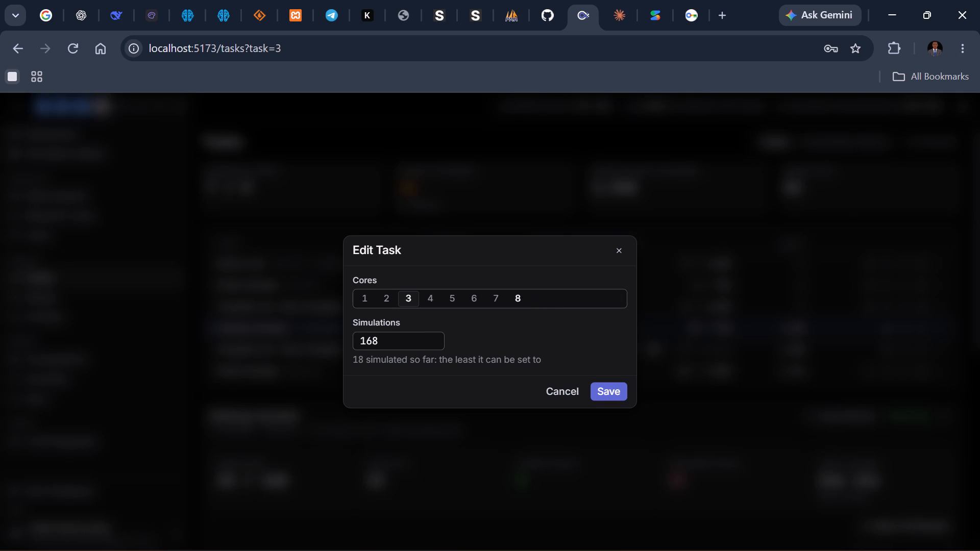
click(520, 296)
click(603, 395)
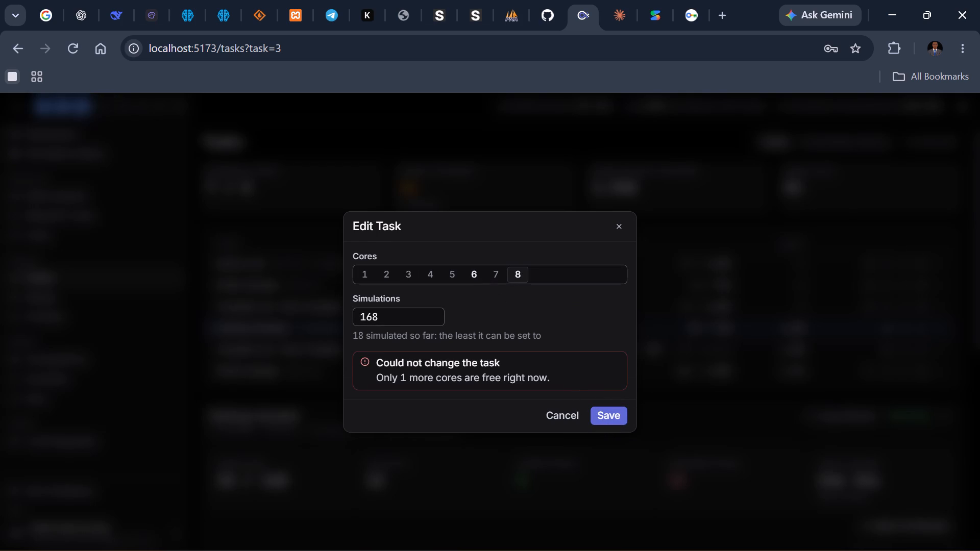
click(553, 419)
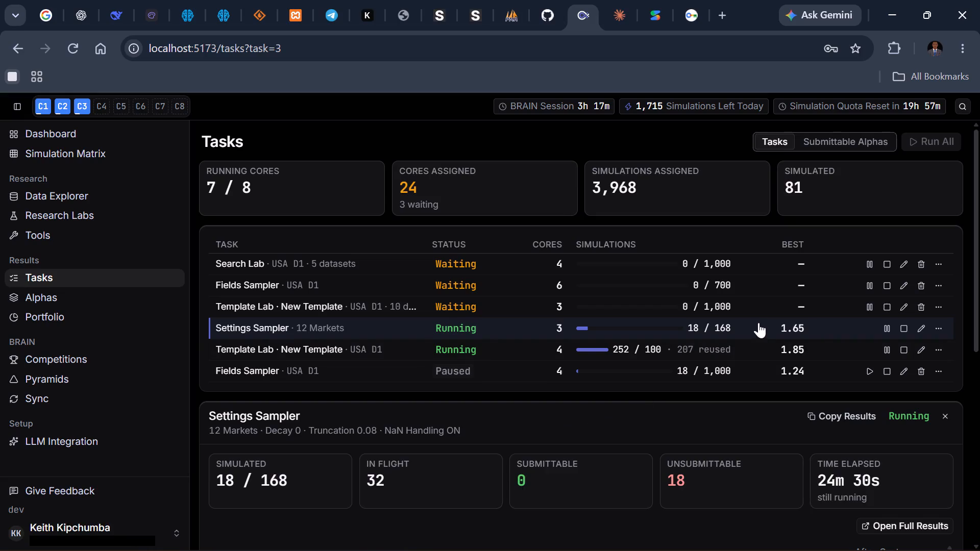
Set the waiting Template Lab · New Template task's core allocation to 6 and save the change.
click(903, 307)
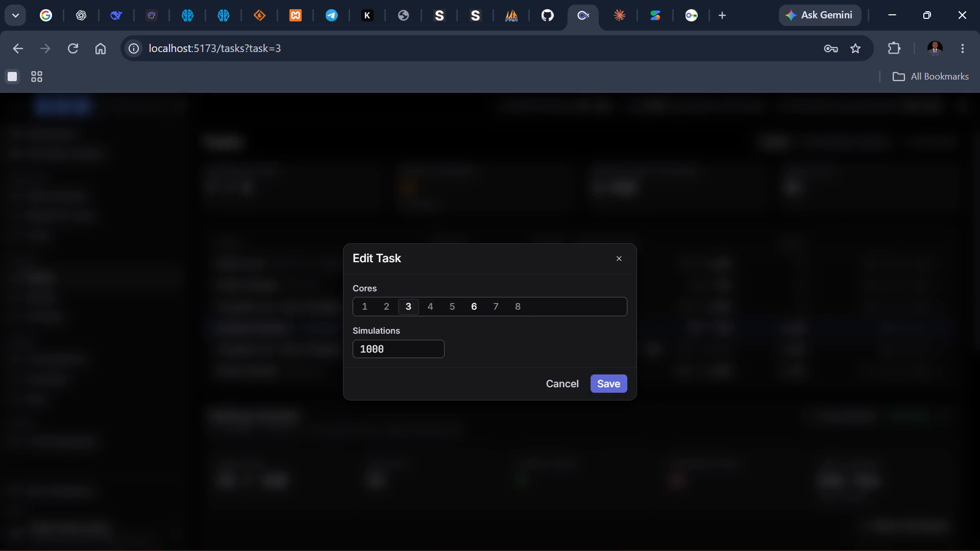
click(469, 307)
click(604, 382)
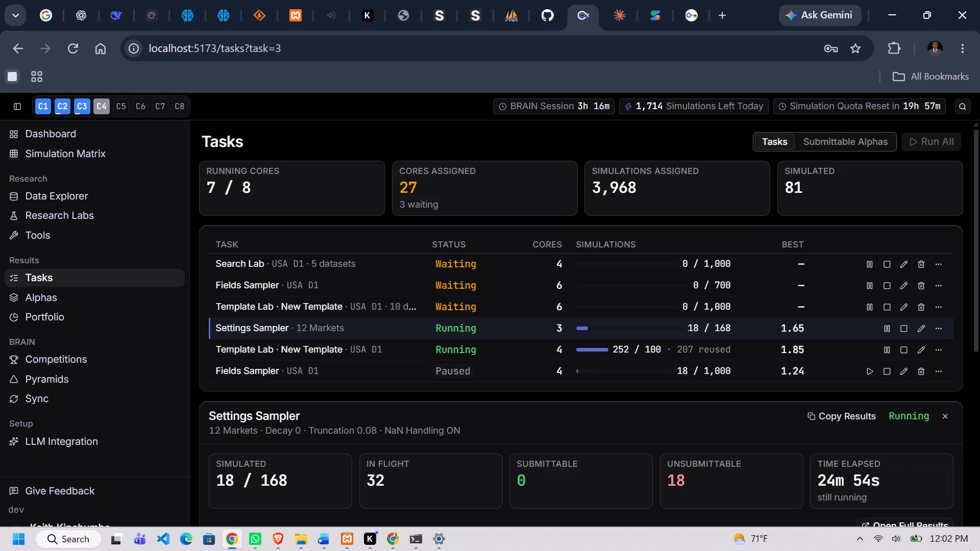
click(709, 427)
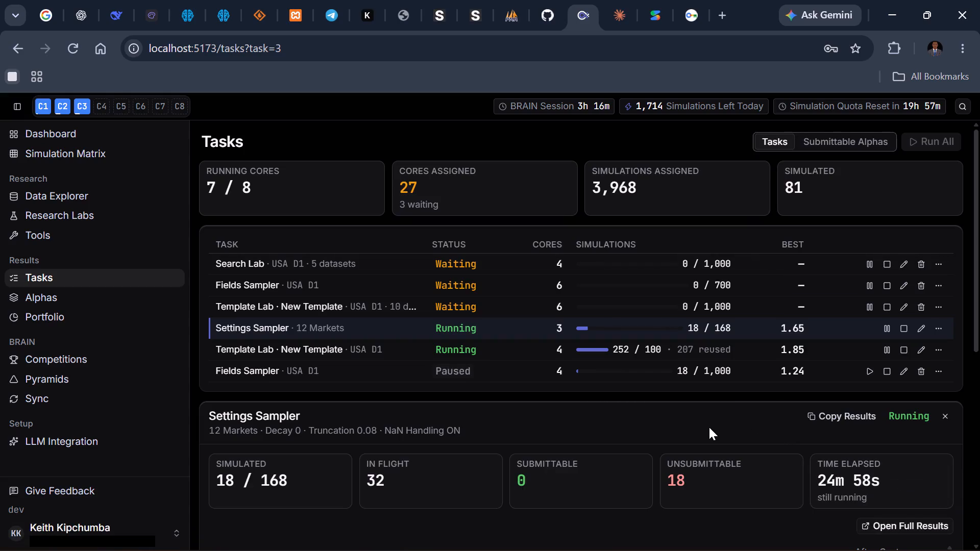
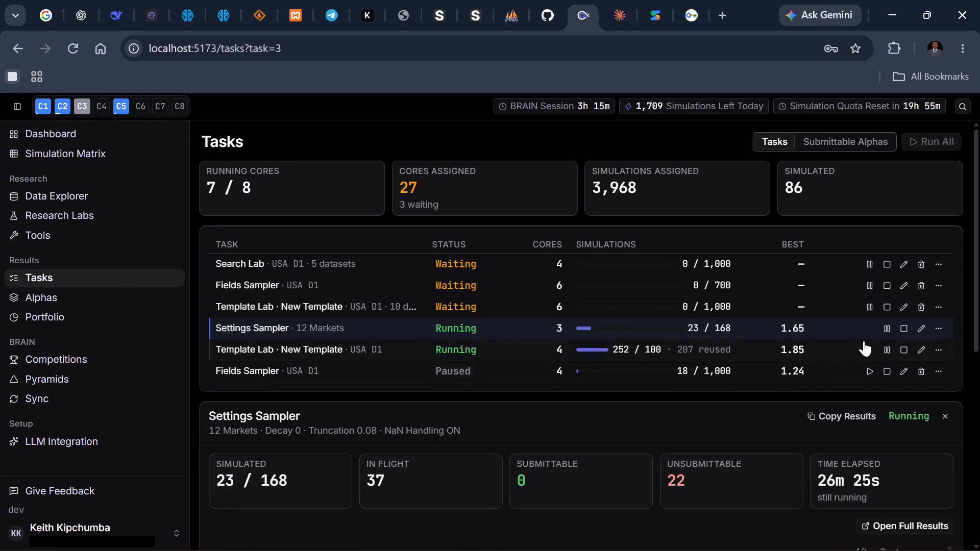
Try saving the running Settings Sampler task with 5 cores, then set its core allocation to 4 and save the change.
click(920, 330)
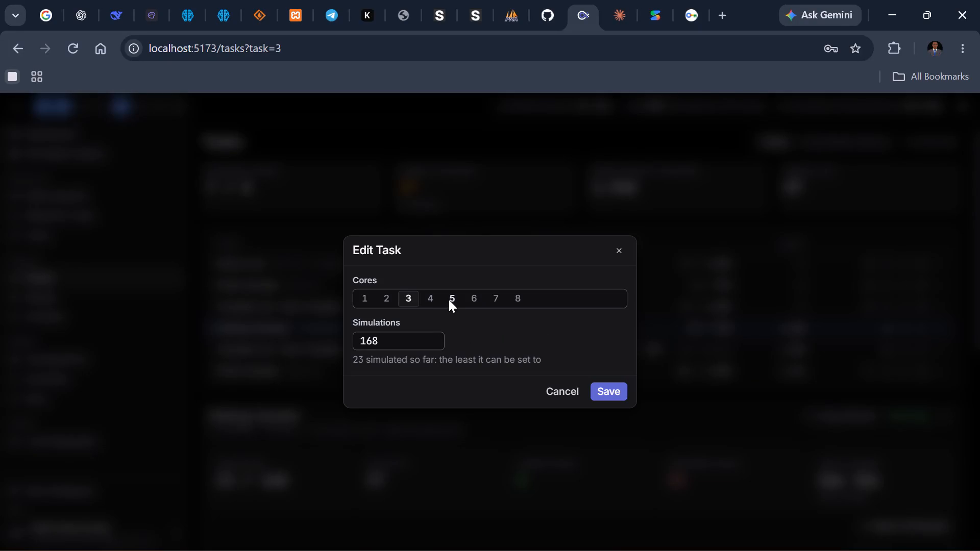
click(449, 299)
click(607, 389)
click(430, 280)
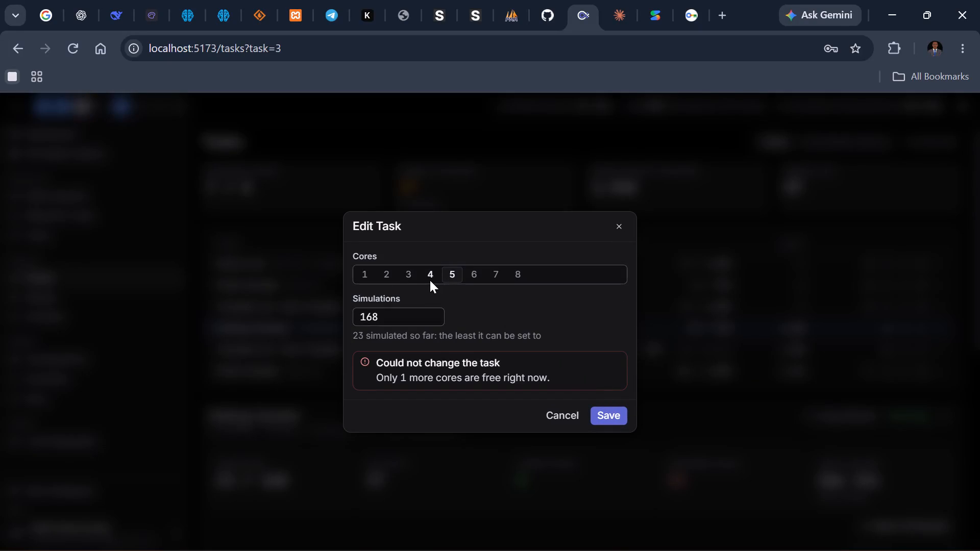
click(610, 415)
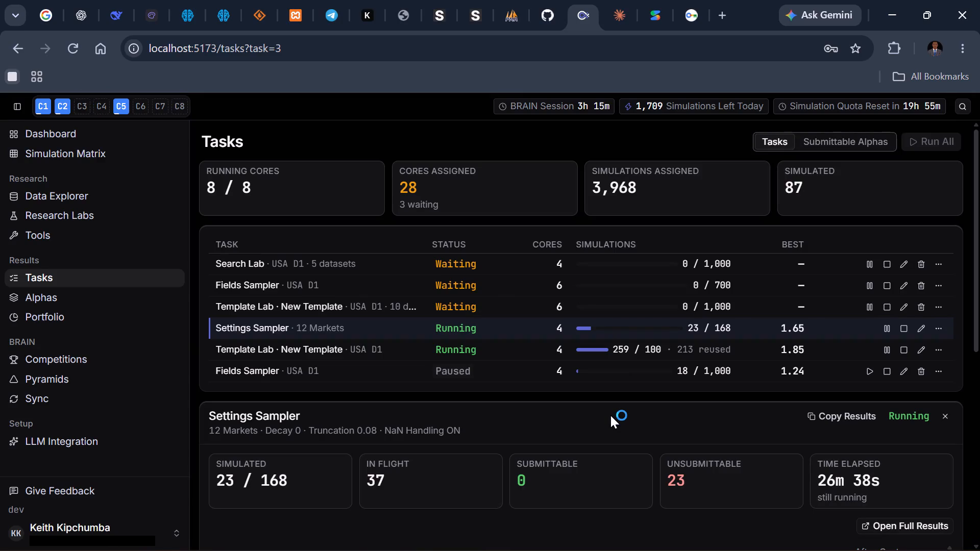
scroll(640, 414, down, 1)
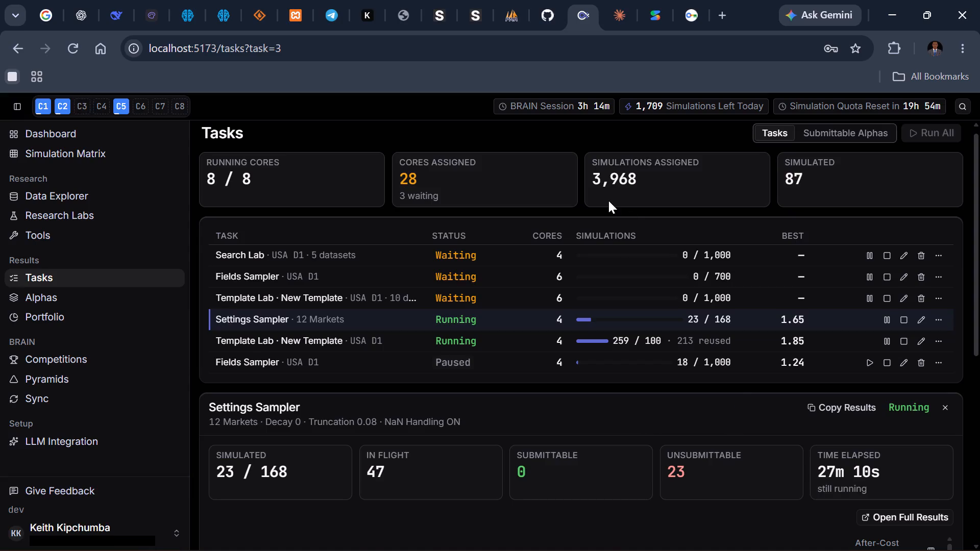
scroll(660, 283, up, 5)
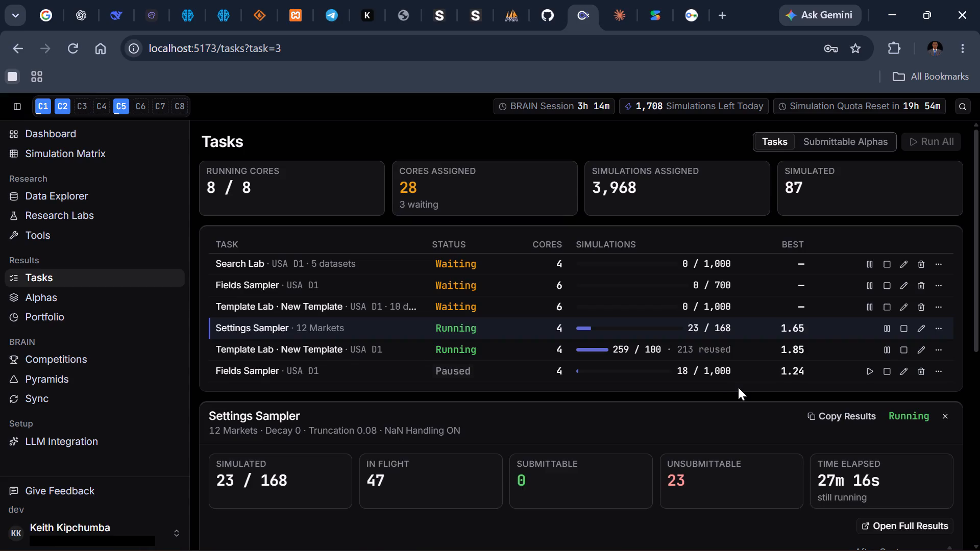
Examine the running Template Lab · New Template task's results, including the top-listed alpha's cumulative PnL, settings and submission checks.
click(635, 339)
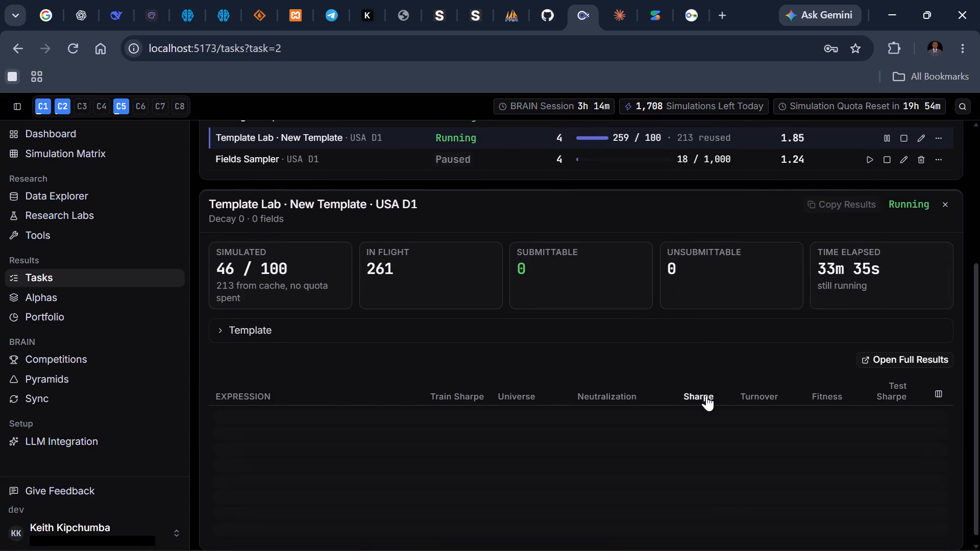
scroll(698, 339, down, 1)
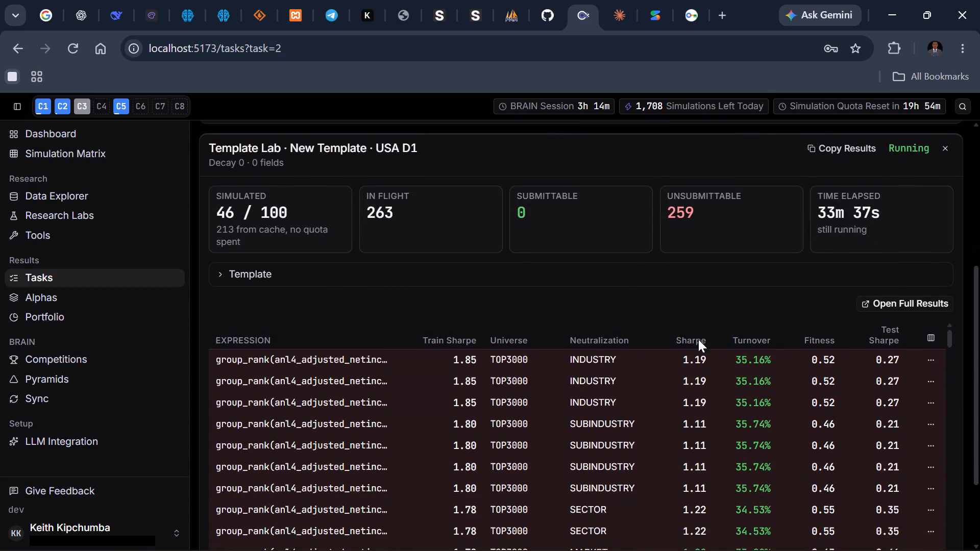
click(687, 363)
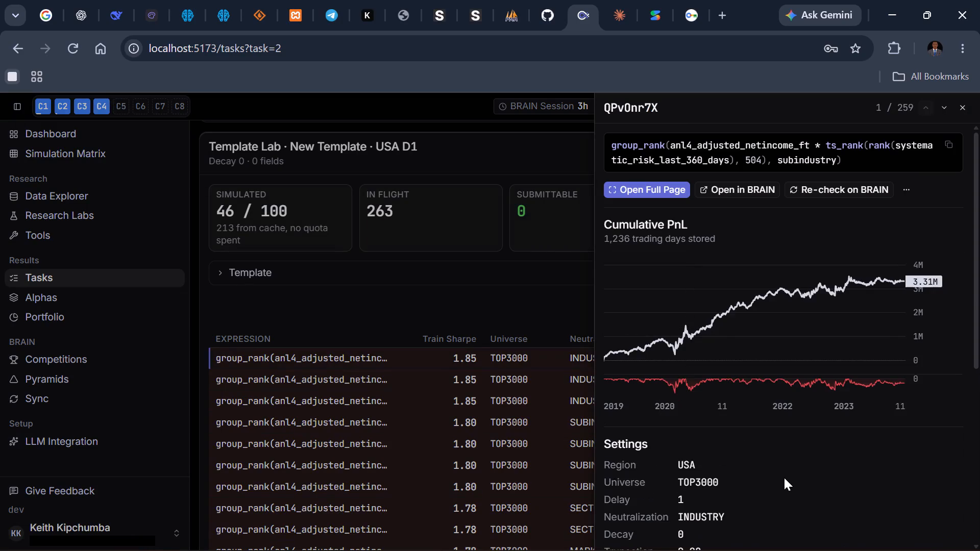
scroll(654, 91, down, 2)
scroll(760, 372, down, 7)
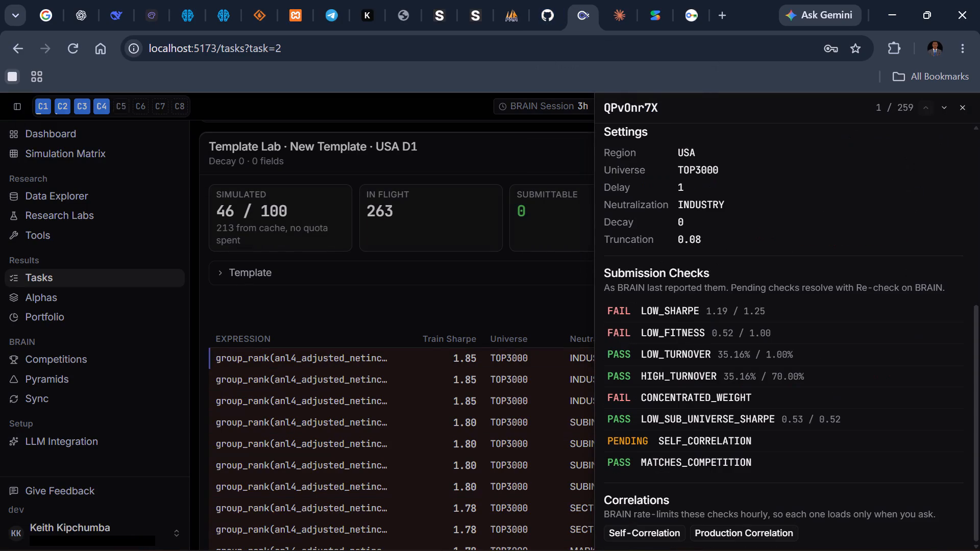
scroll(760, 372, down, 1)
click(500, 400)
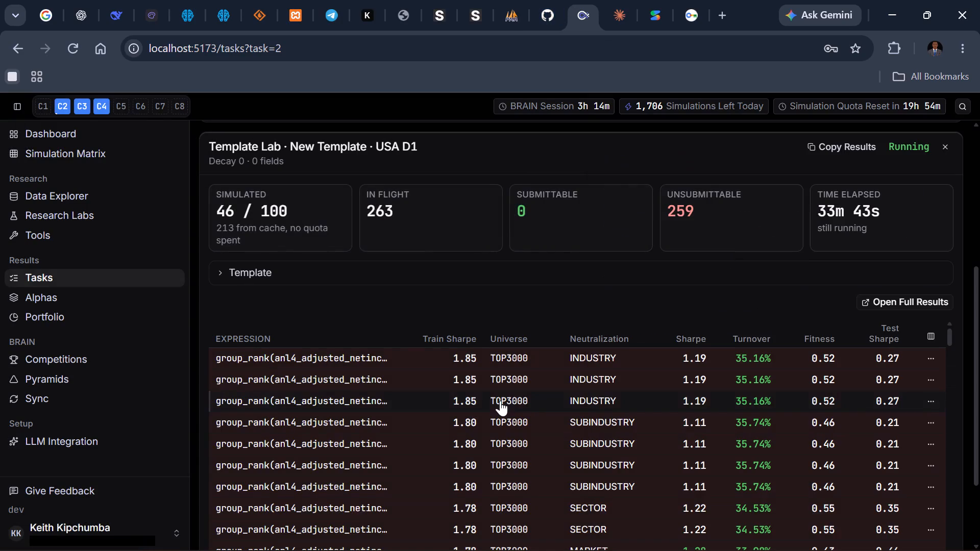
scroll(524, 298, up, 8)
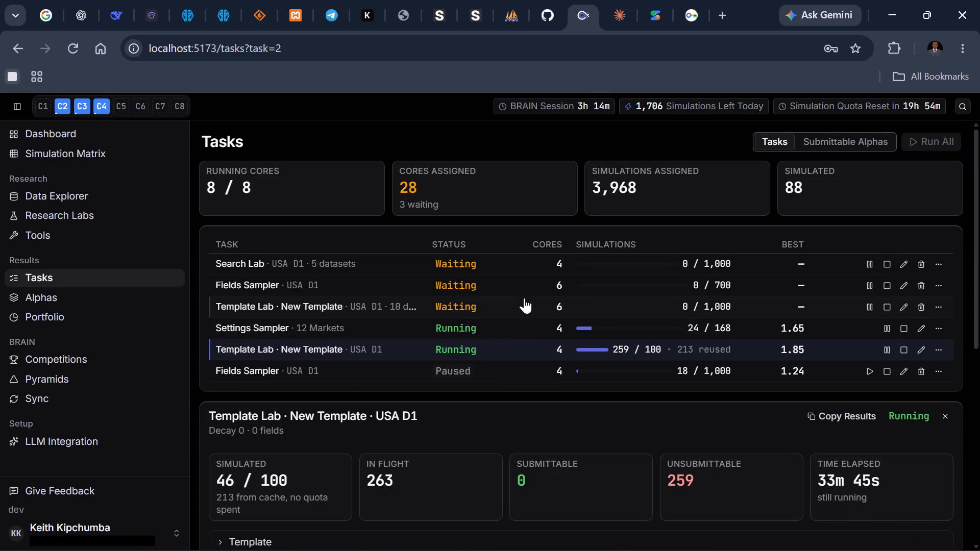